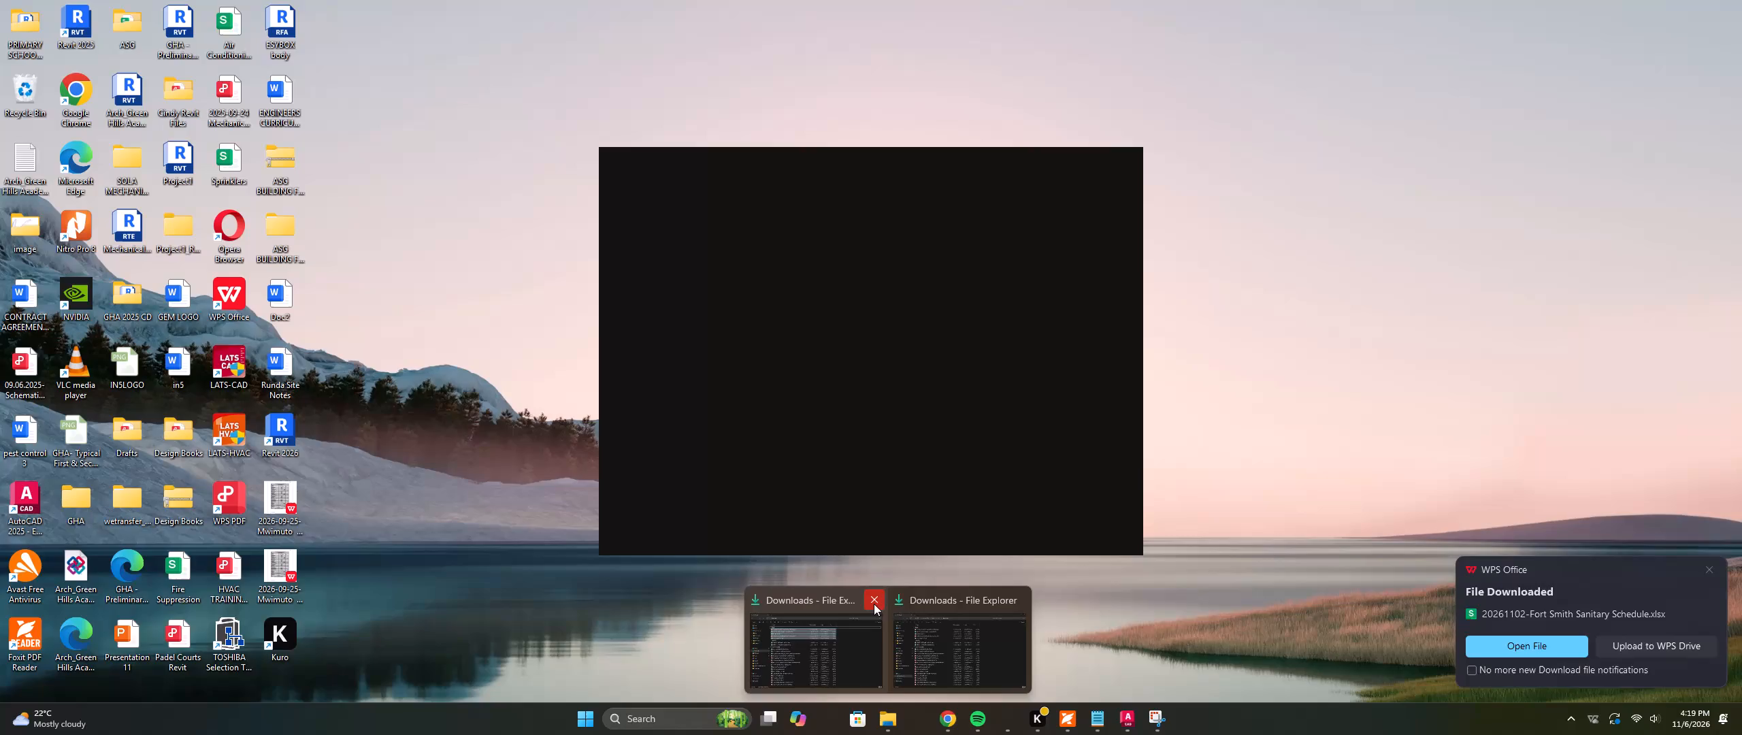
Close one of the two open Downloads windows and bring the remaining one to the front.
click(874, 603)
click(895, 640)
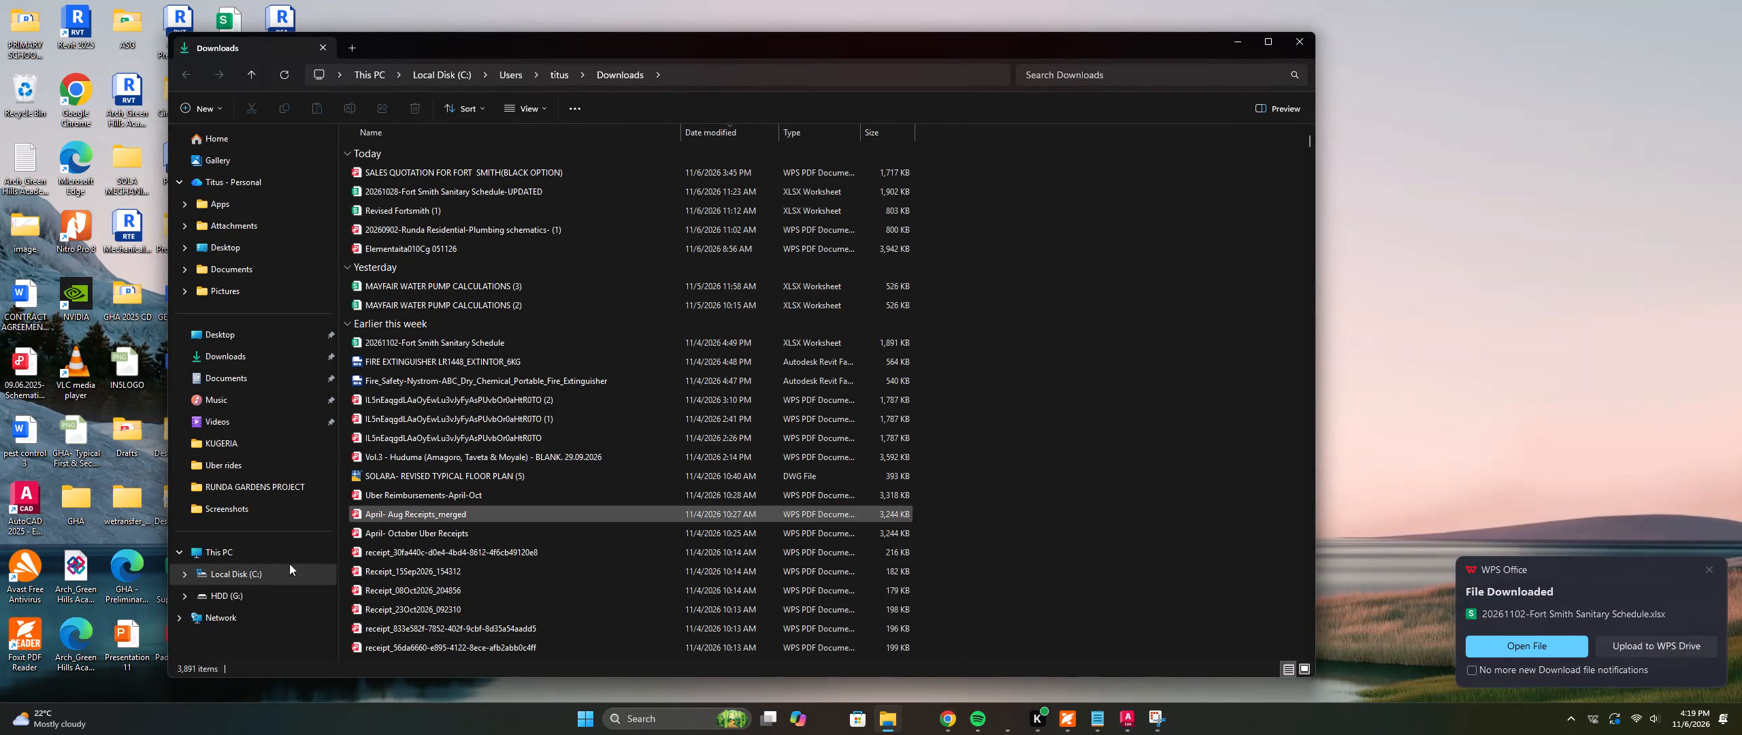
Open the KIGALI folder inside Cindy Revit Files on the HDD (G:) drive.
scroll(540, 504, up, 4)
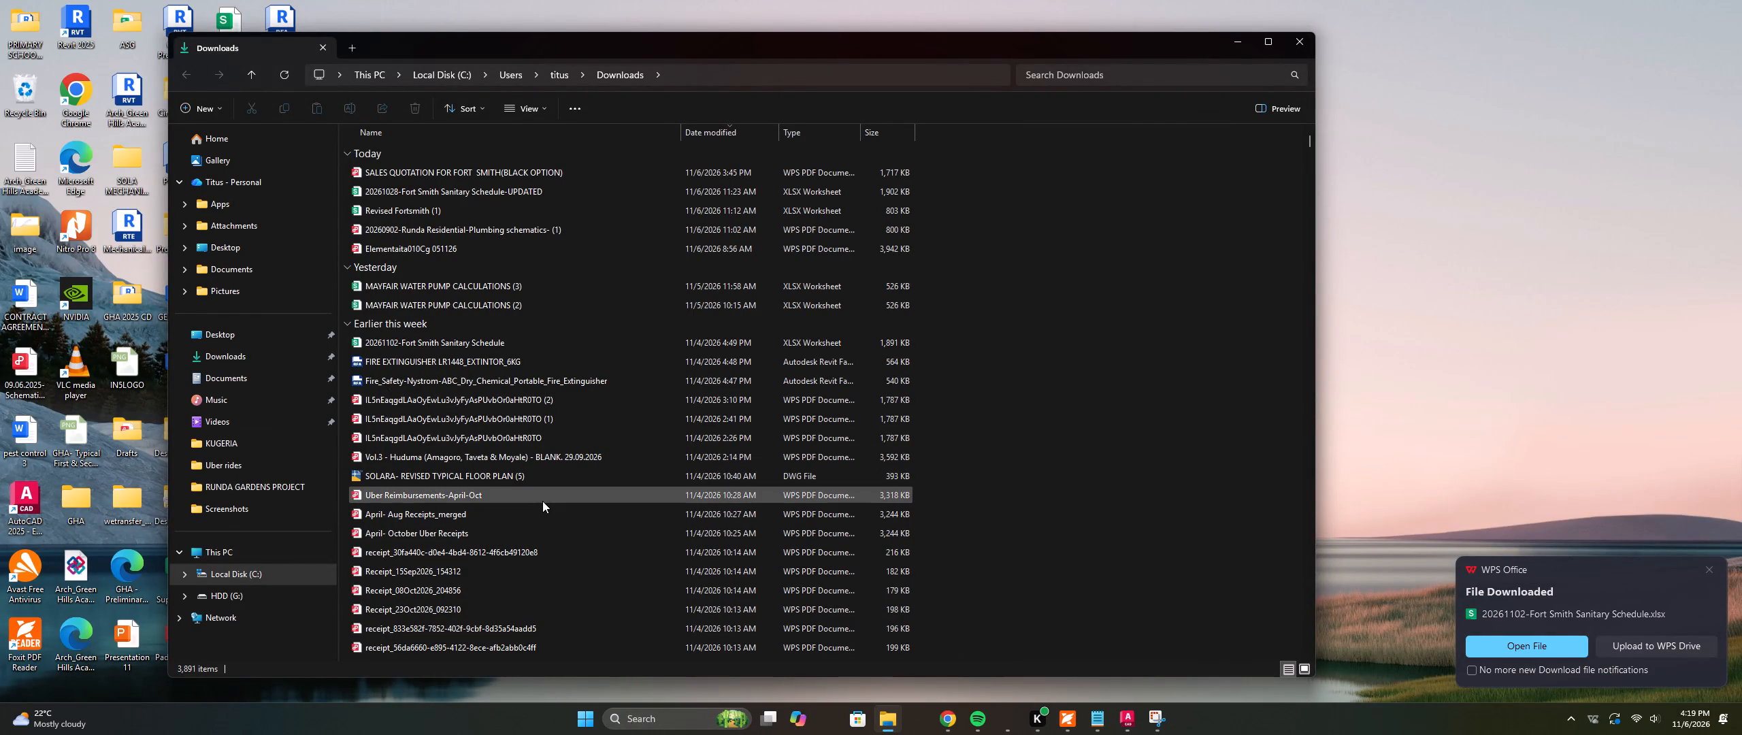
scroll(542, 501, up, 3)
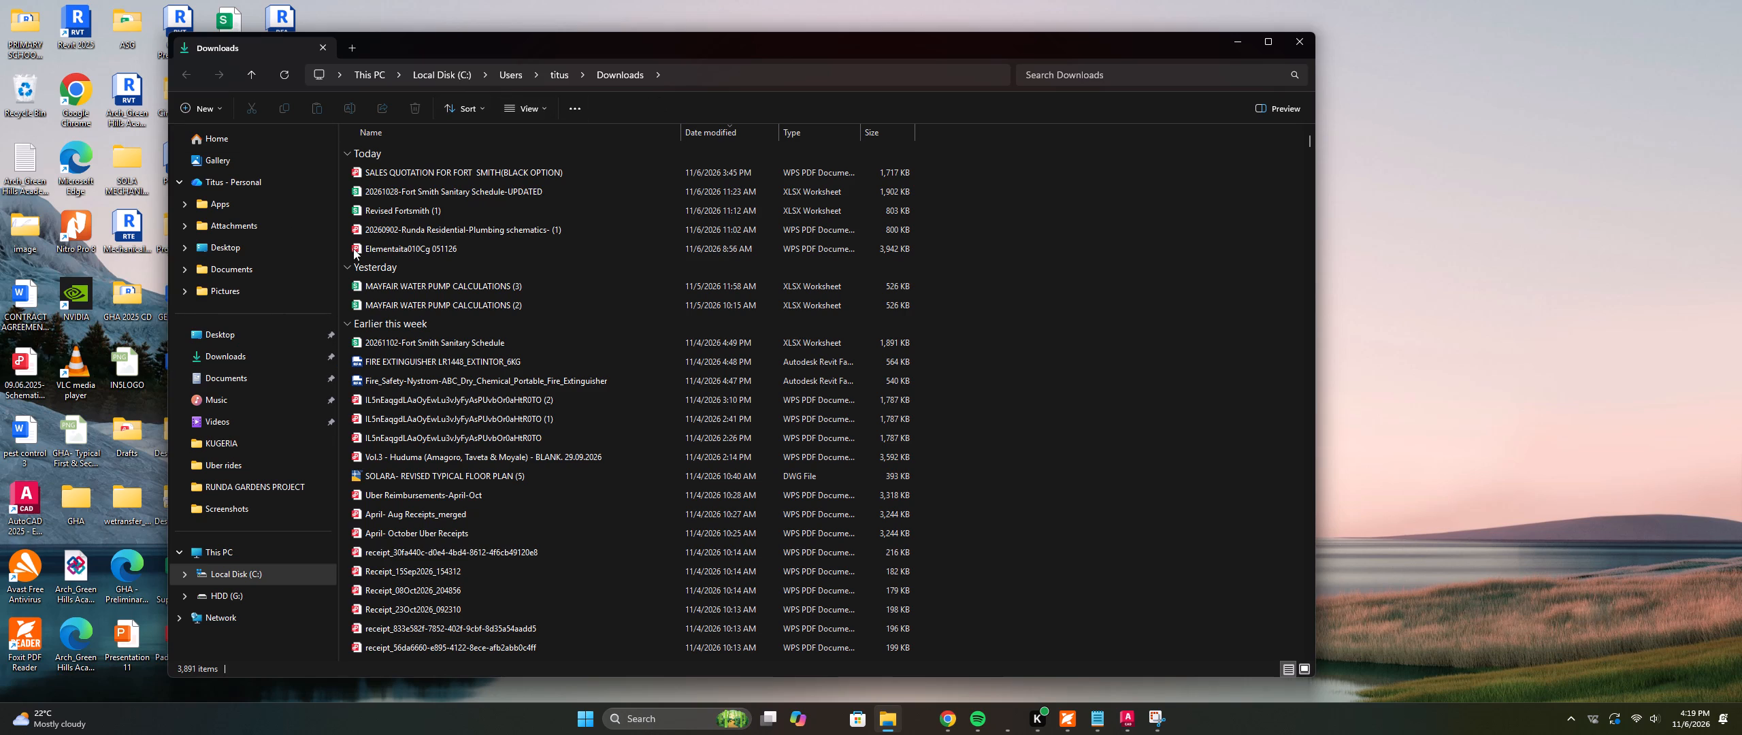
double_click(308, 591)
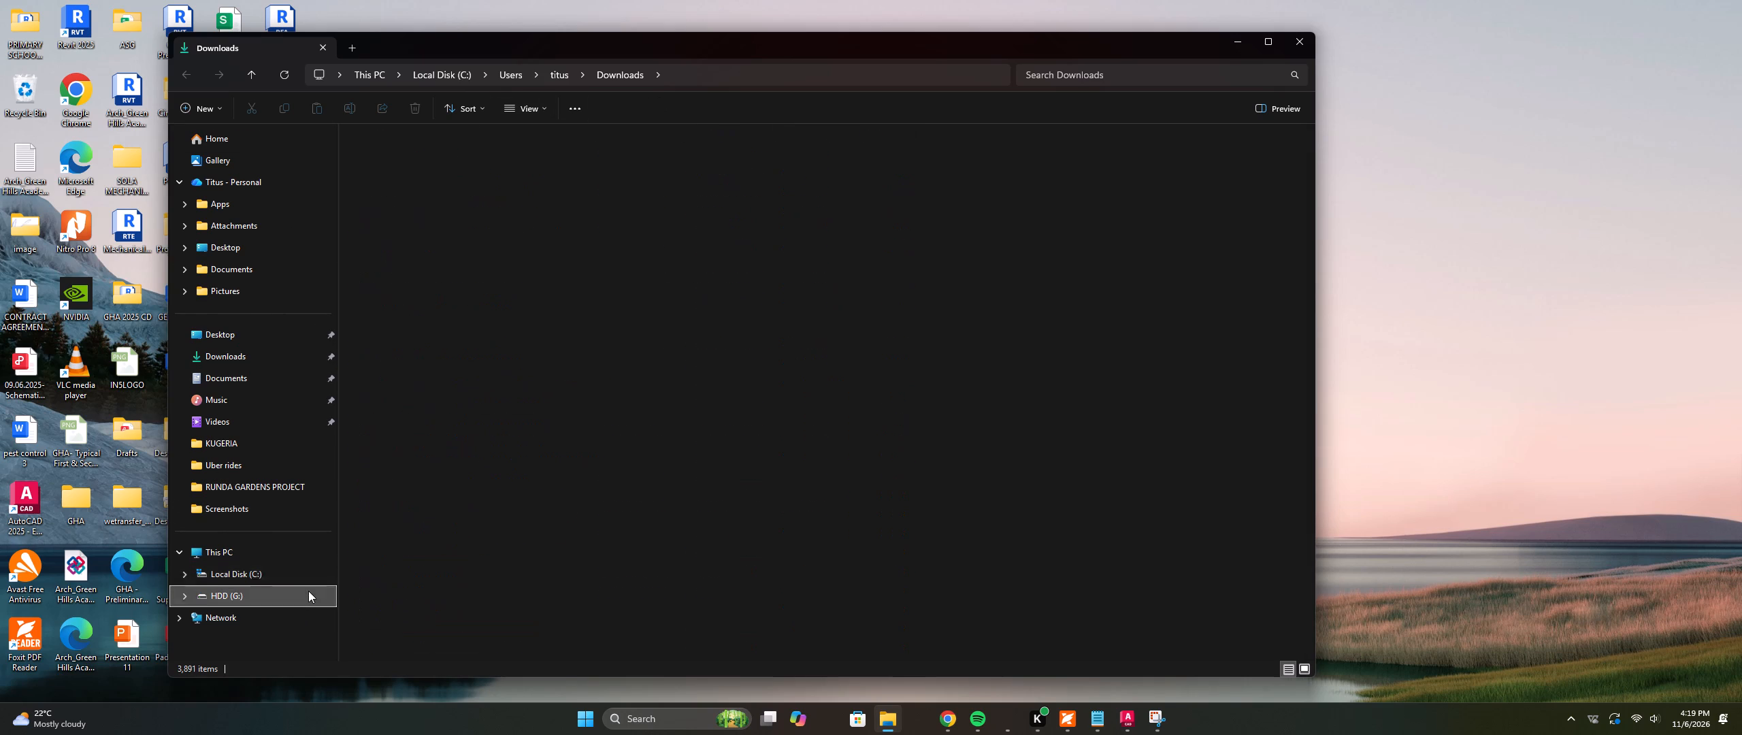
scroll(504, 346, up, 3)
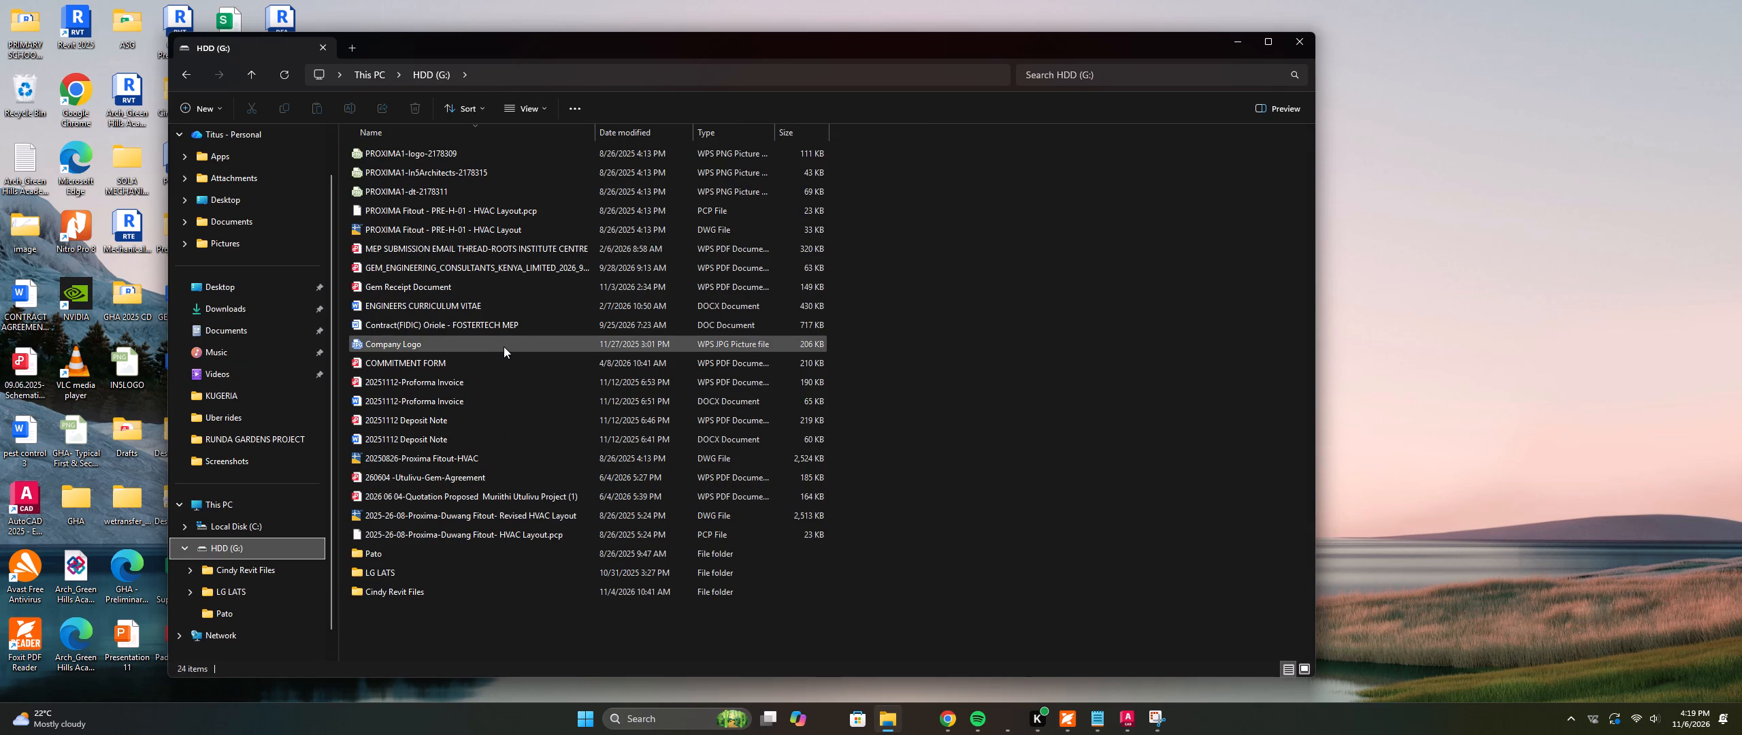
scroll(504, 346, up, 2)
scroll(504, 346, down, 3)
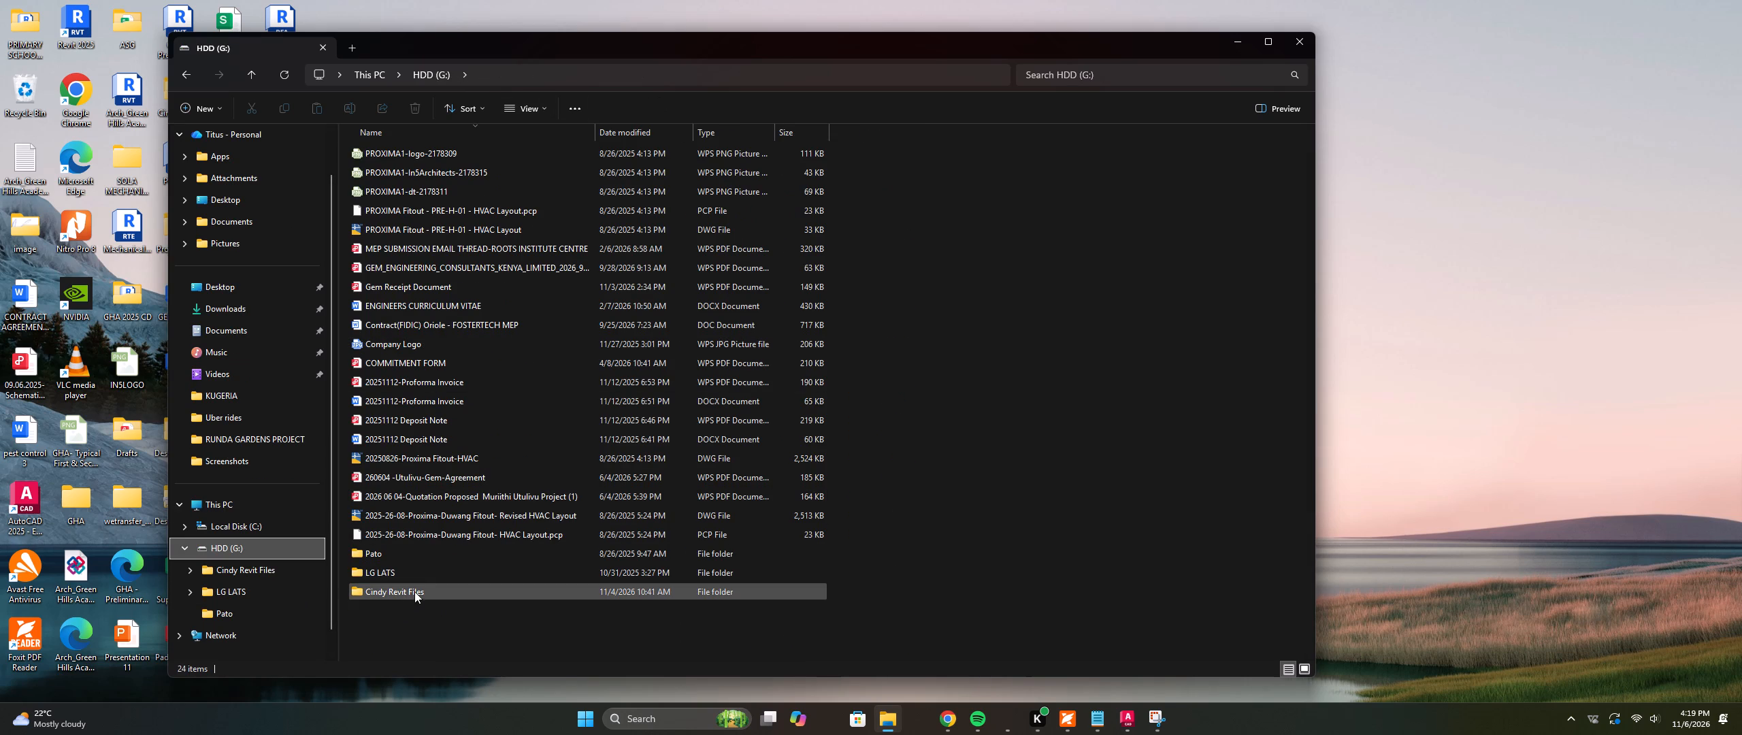
double_click(422, 589)
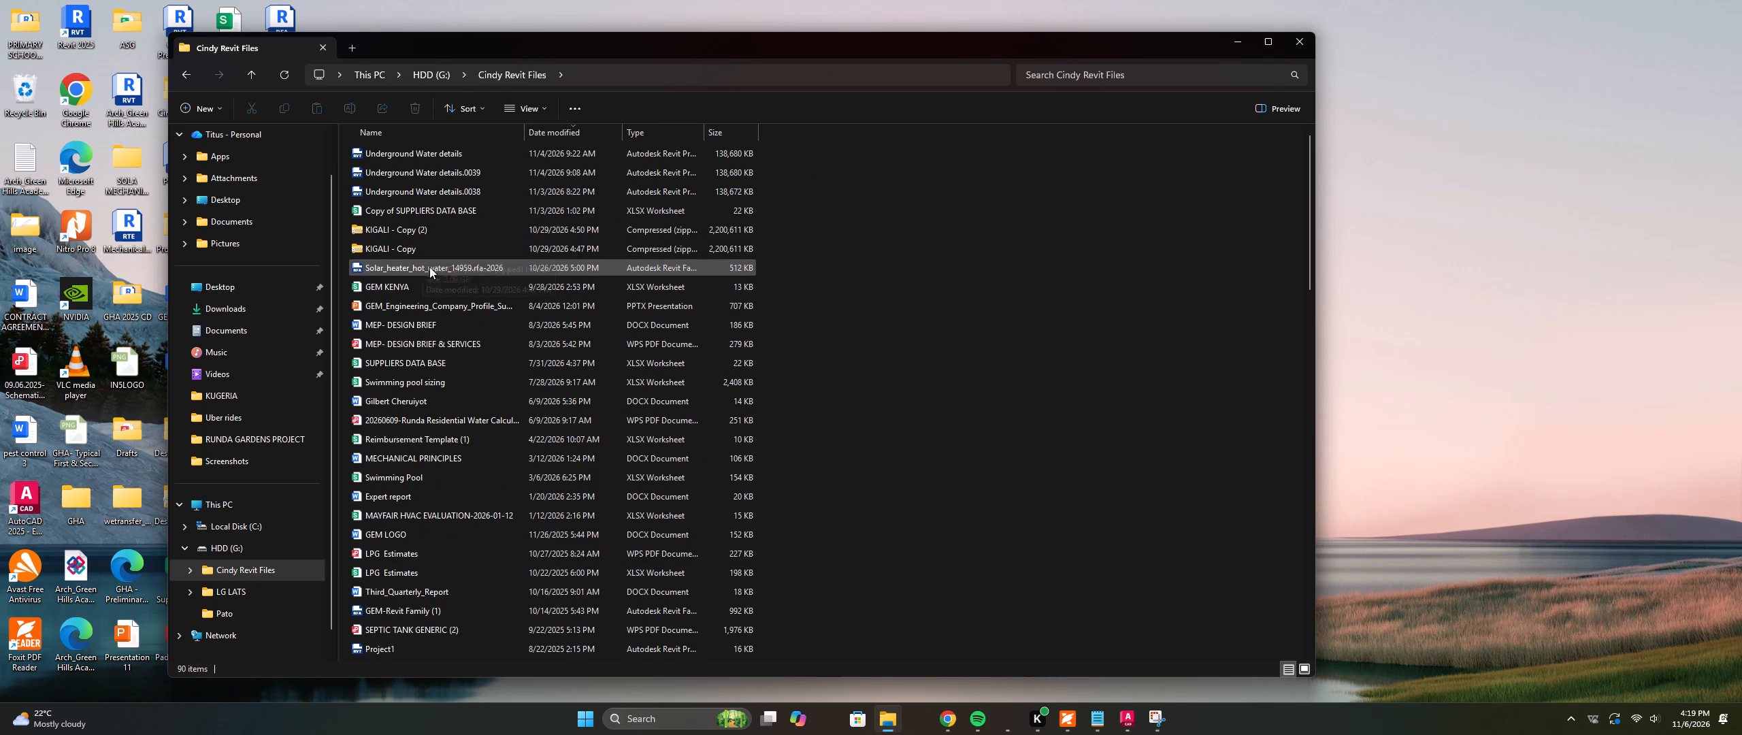
scroll(463, 291, up, 6)
scroll(463, 291, down, 2)
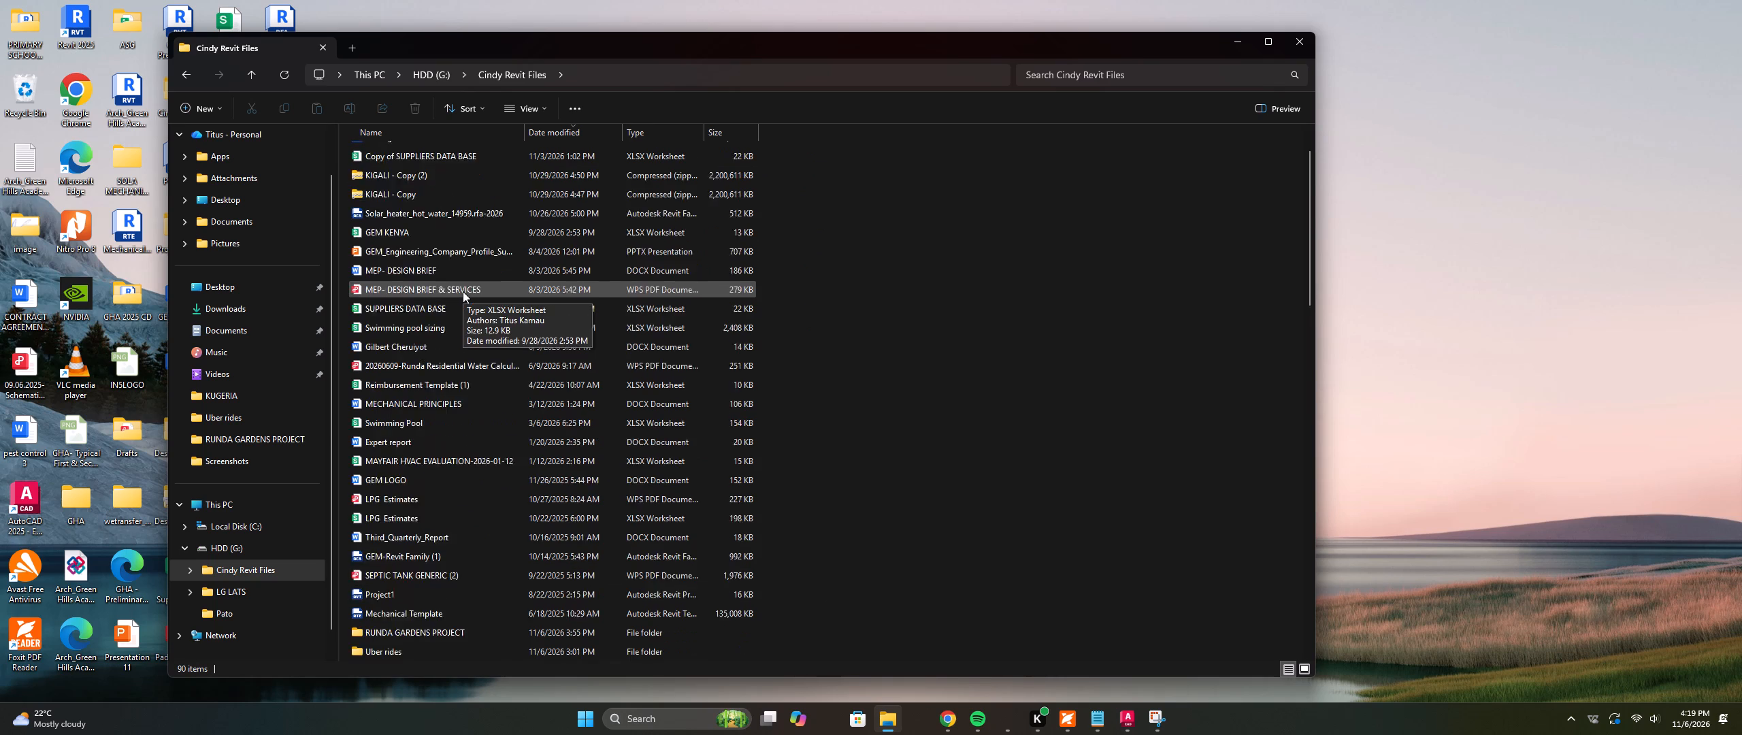
scroll(463, 291, down, 4)
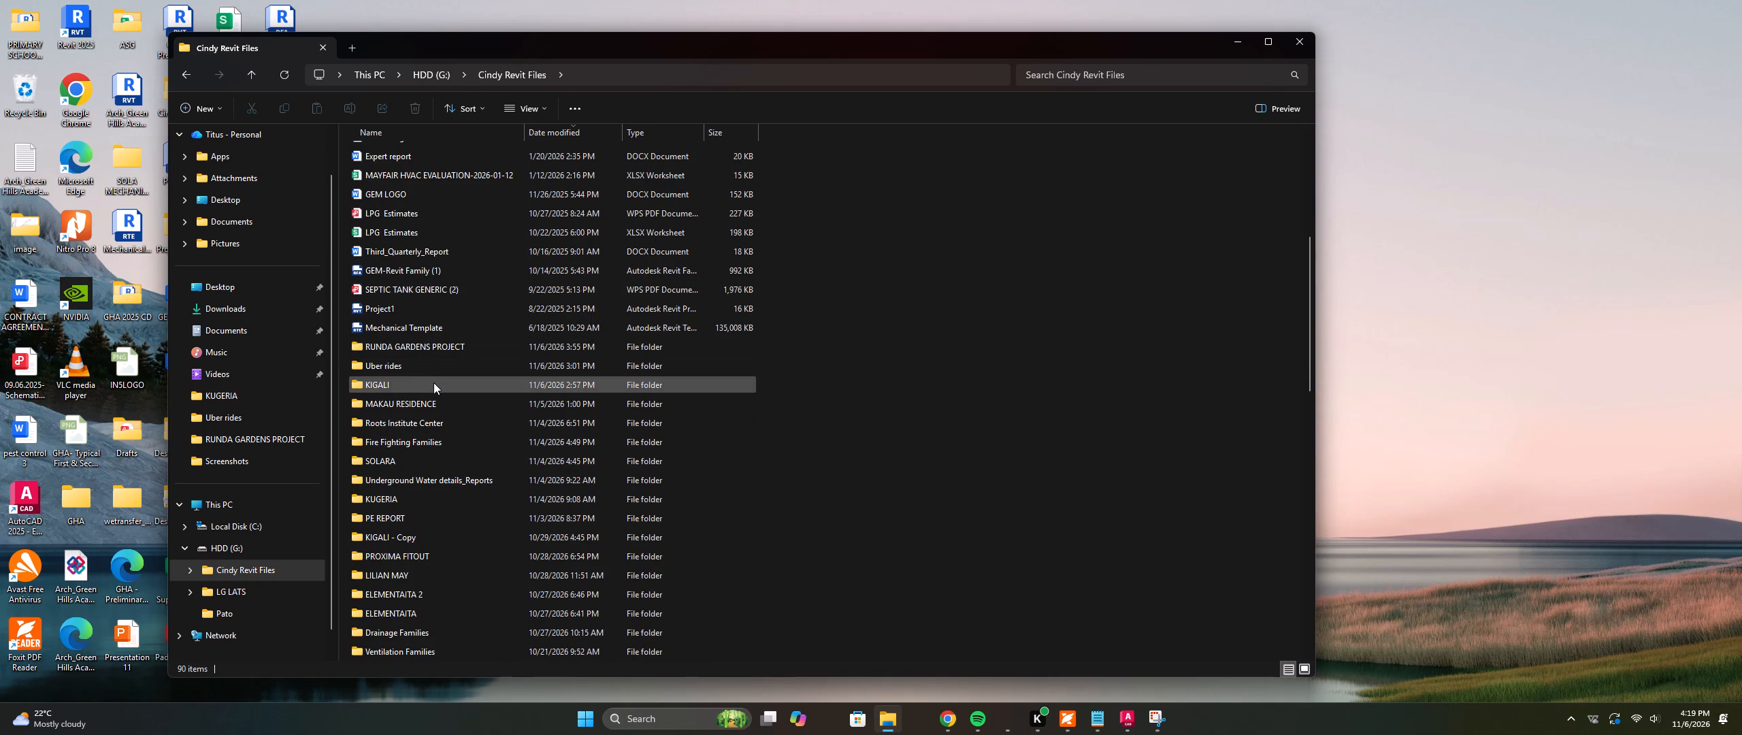
double_click(435, 382)
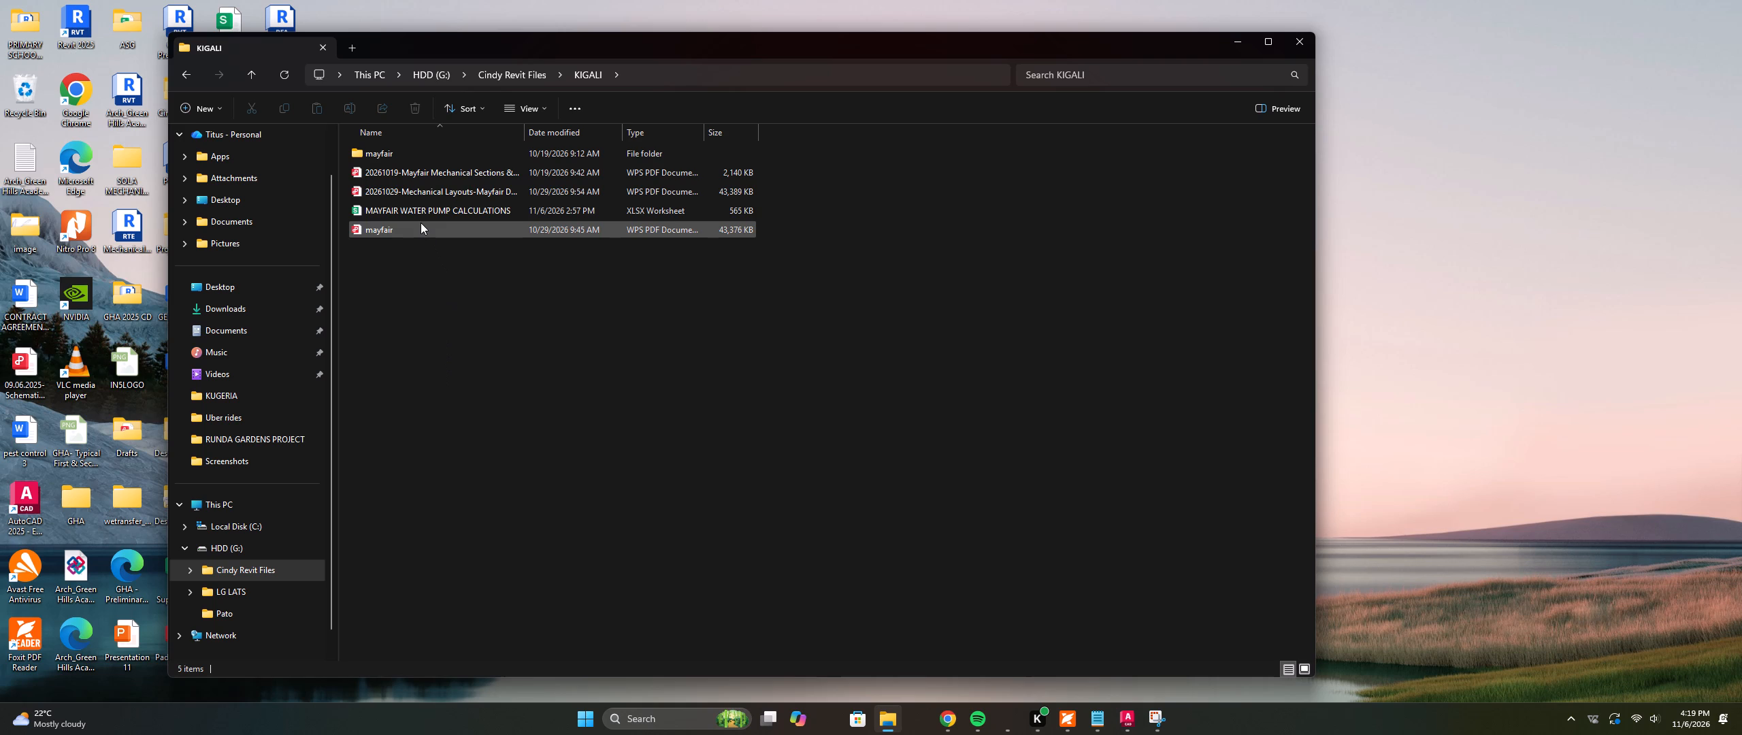
Widen the file list's Name column and open the MAYFAIR WATER PUMP CALCULATIONS workbook with Excel.
drag(527, 133, 563, 142)
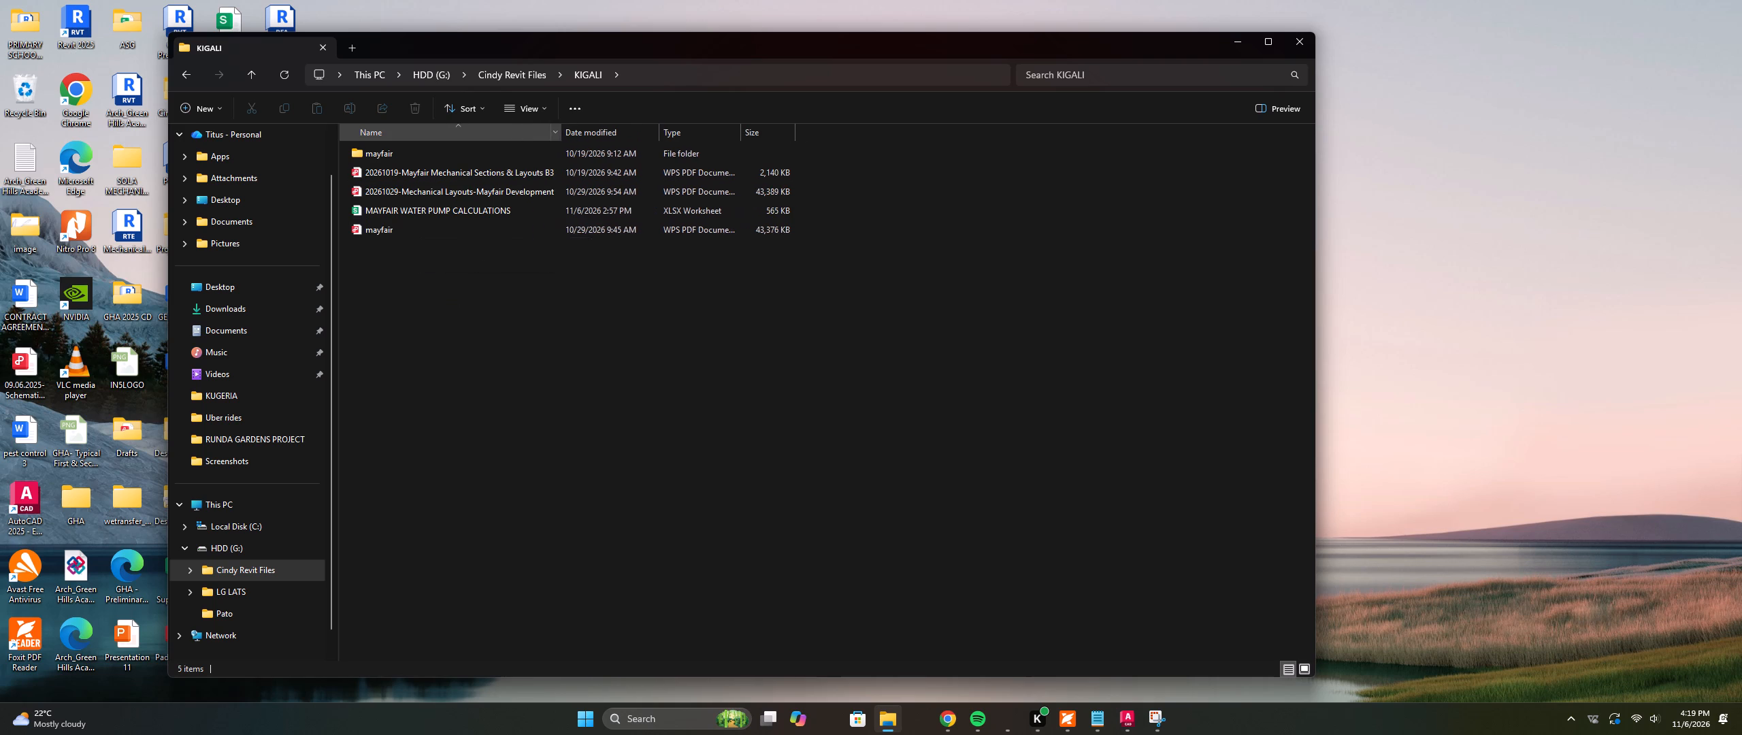
drag(563, 142, 579, 145)
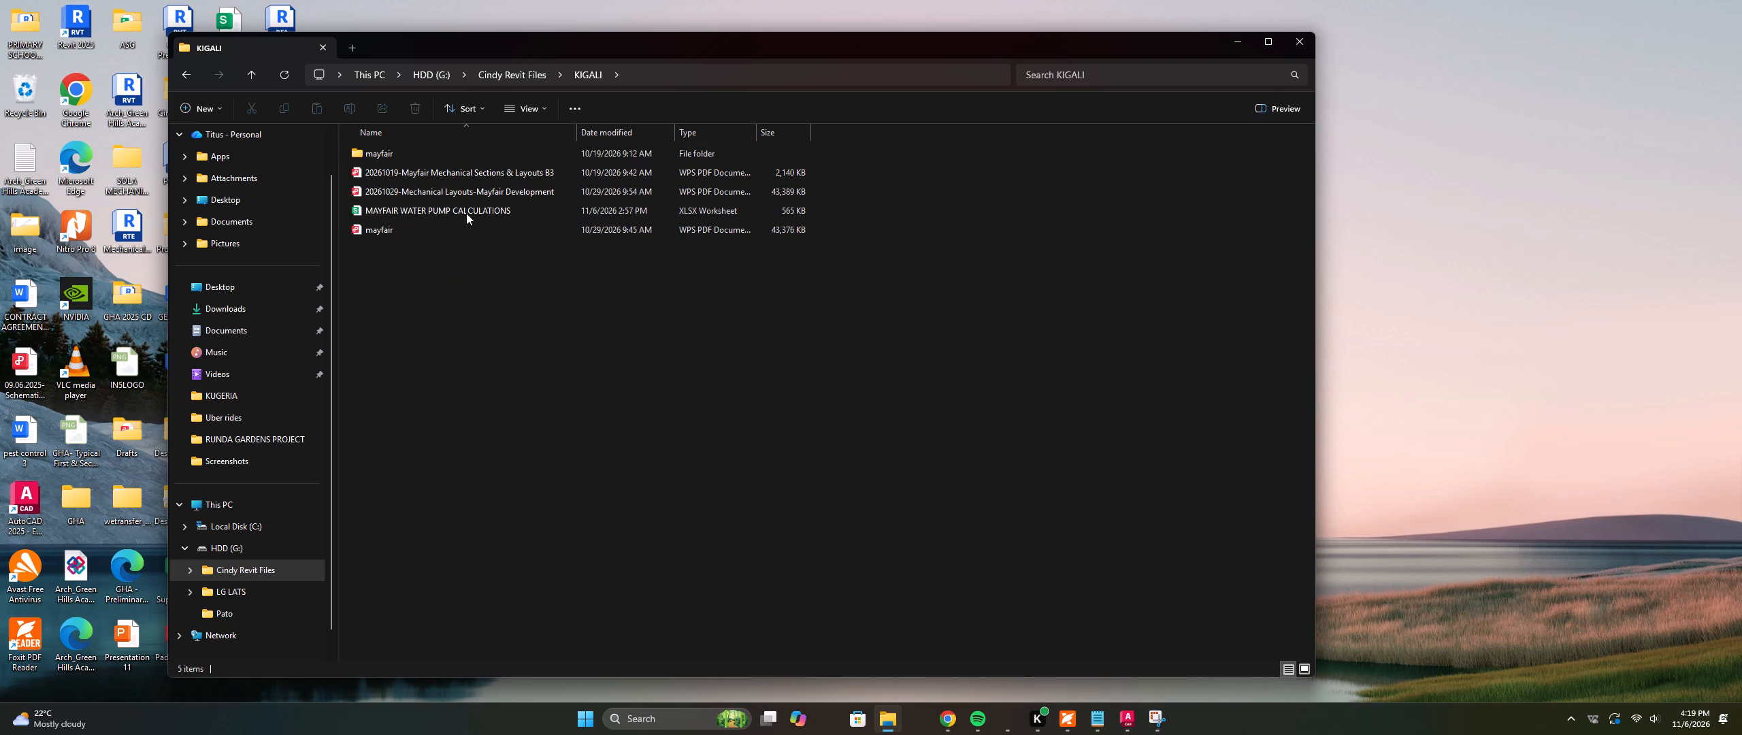
click(467, 211)
right_click(467, 211)
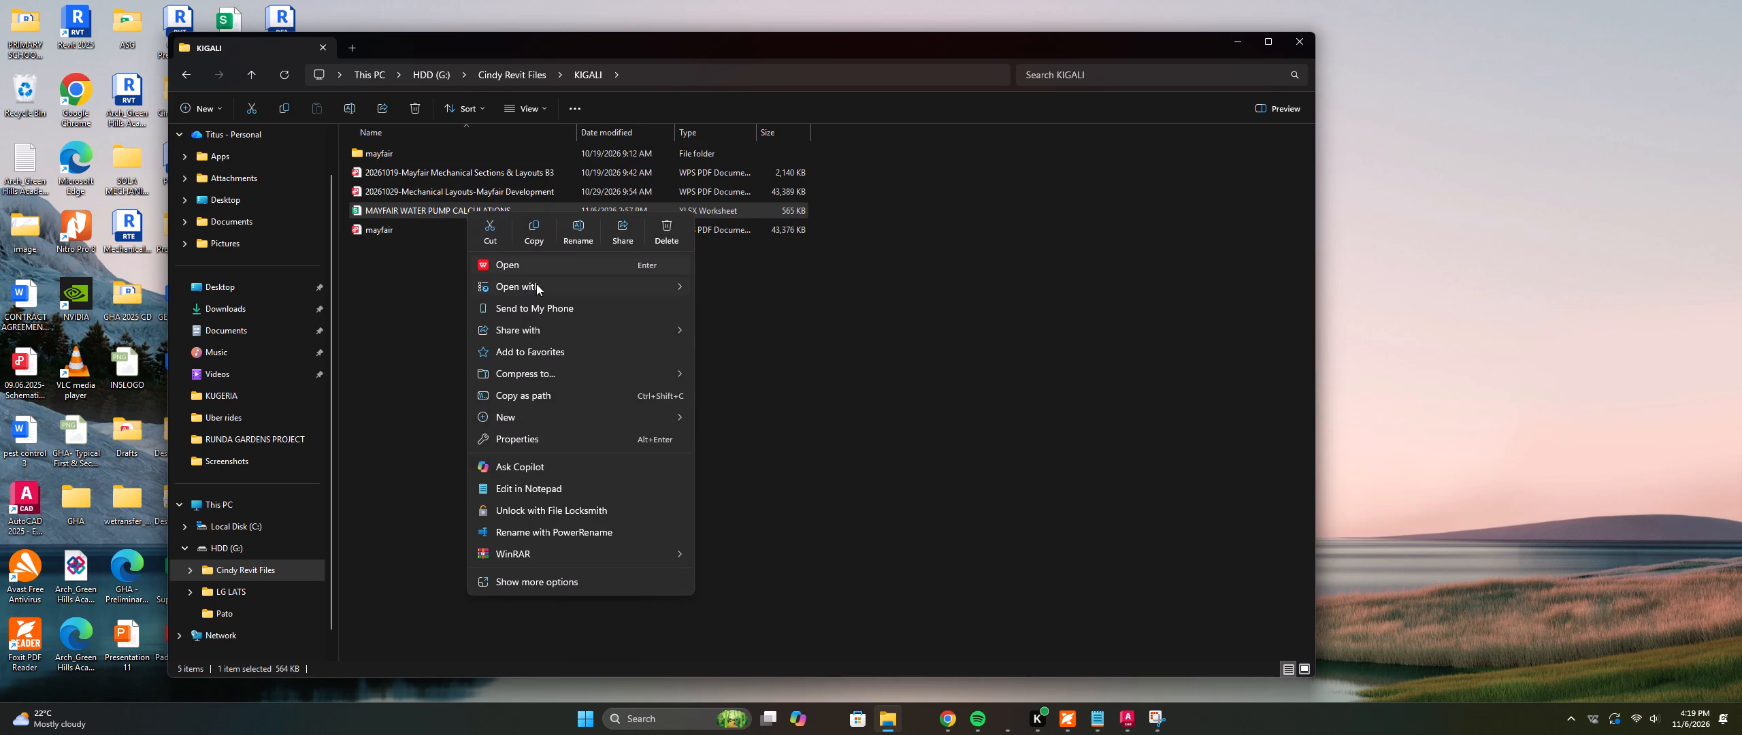
click(747, 293)
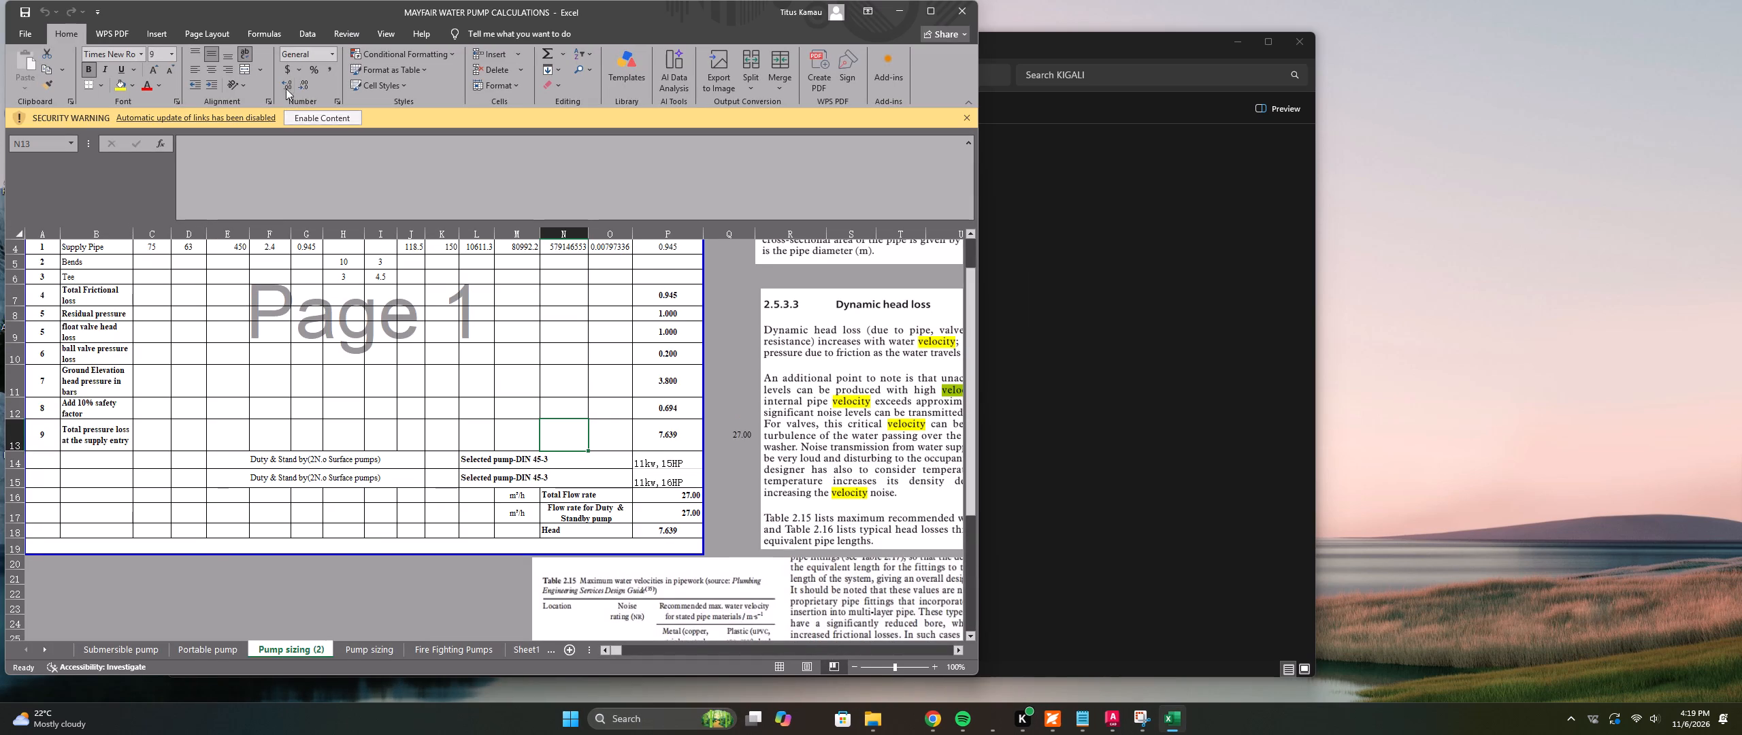
Examine the surface pump sizing table from its top on the Pump sizing (2) sheet.
scroll(489, 297, up, 1)
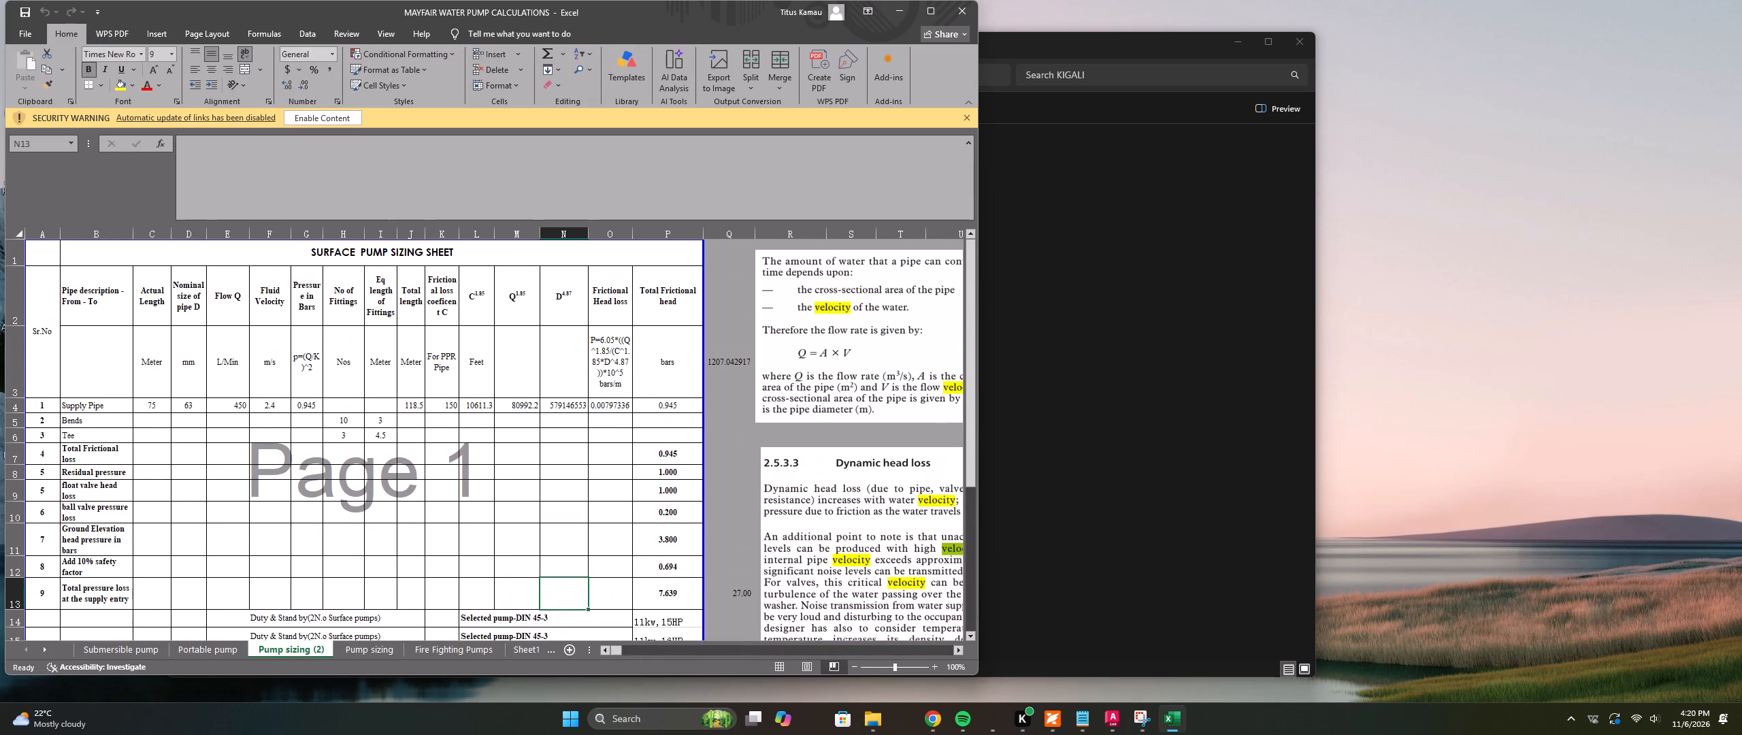
scroll(489, 297, up, 1)
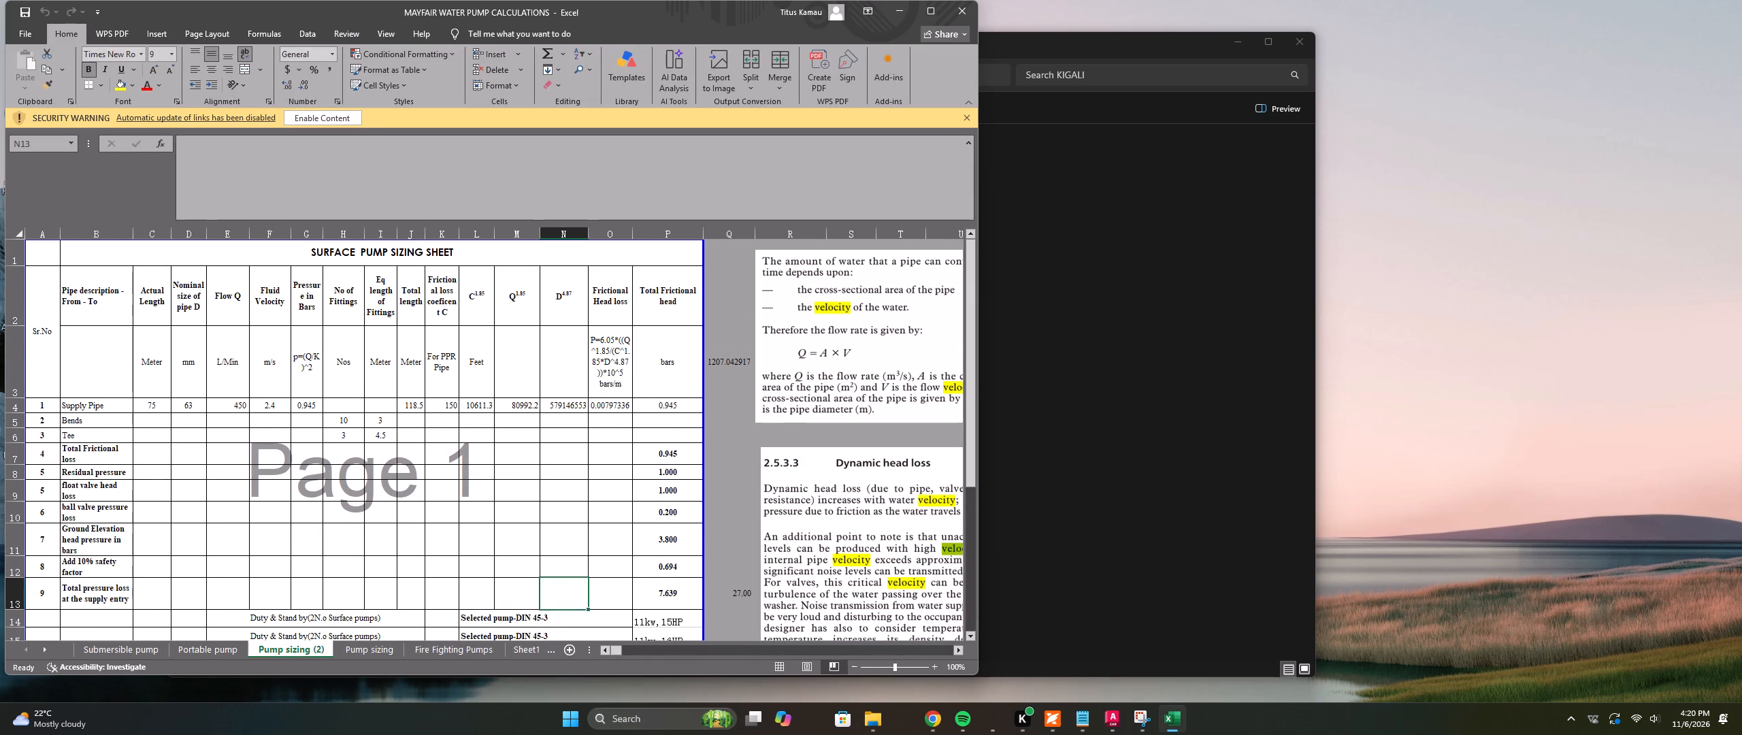
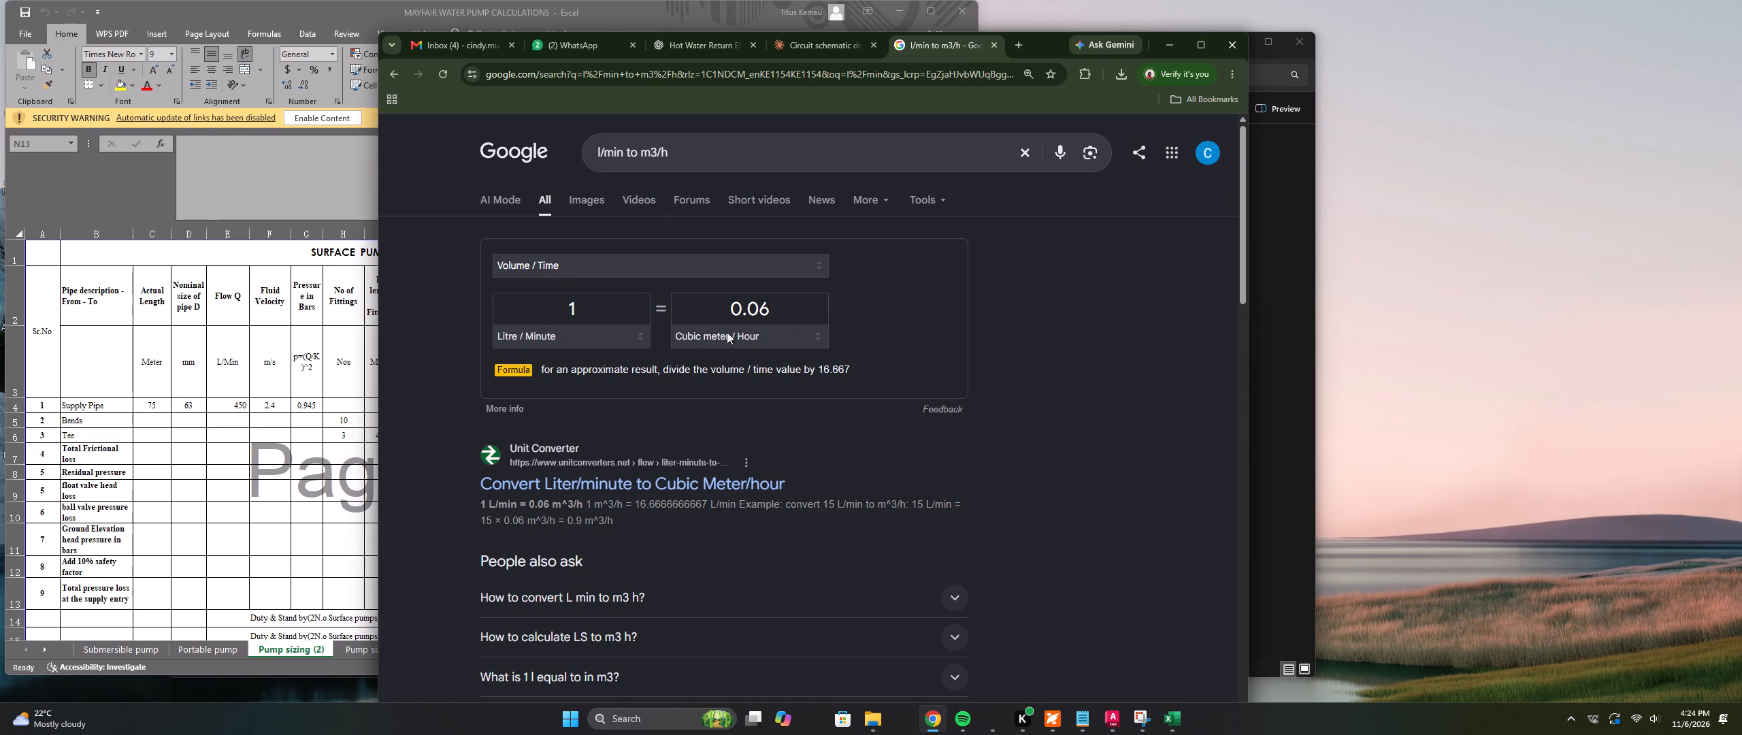
Convert 450 litres per minute to cubic metres per hour in the Google unit converter.
click(555, 304)
text(450)
key(Return)
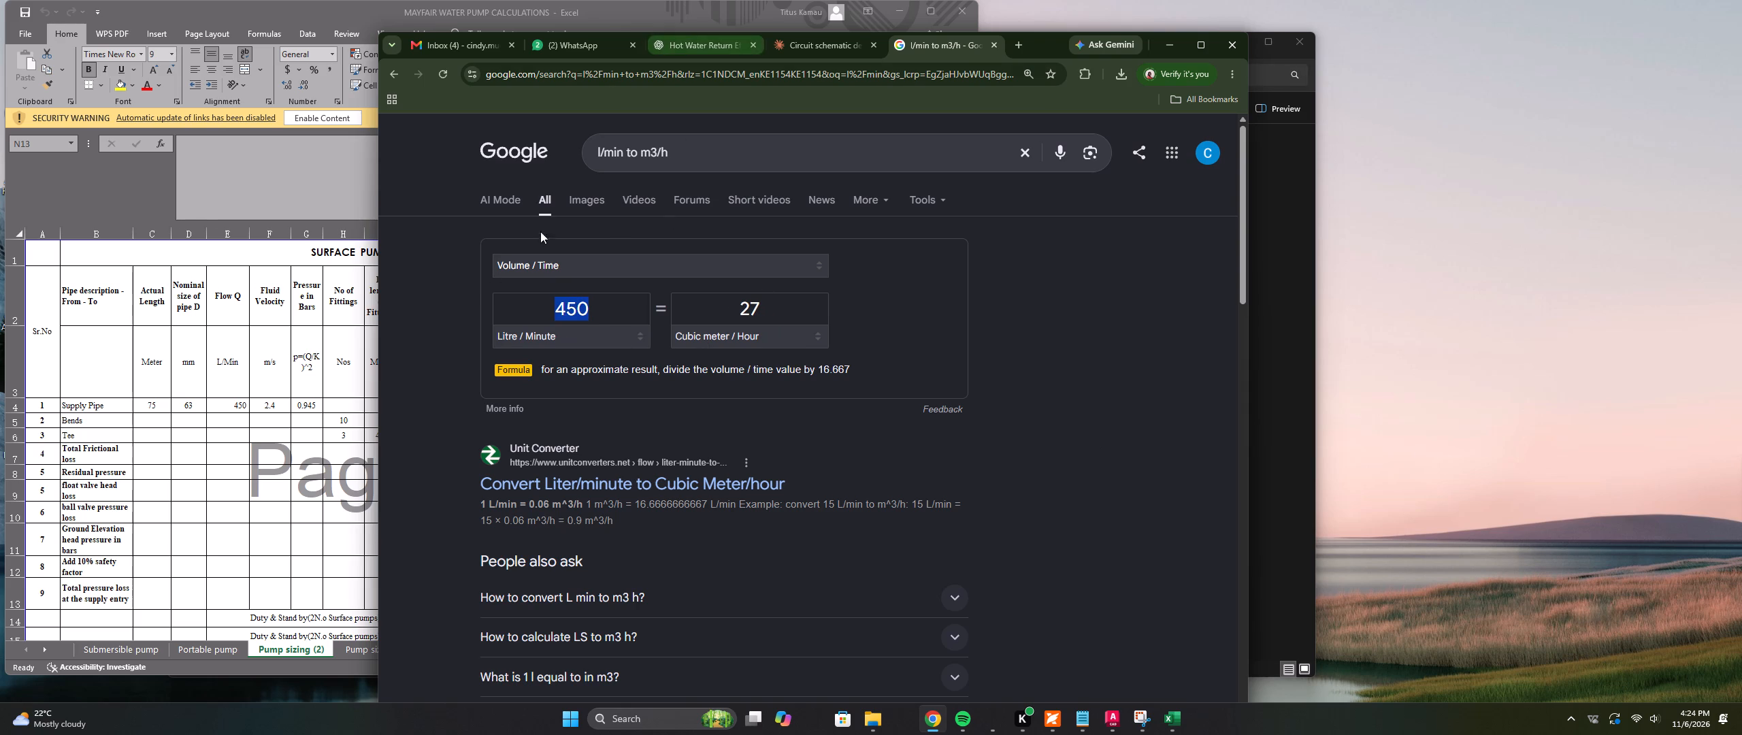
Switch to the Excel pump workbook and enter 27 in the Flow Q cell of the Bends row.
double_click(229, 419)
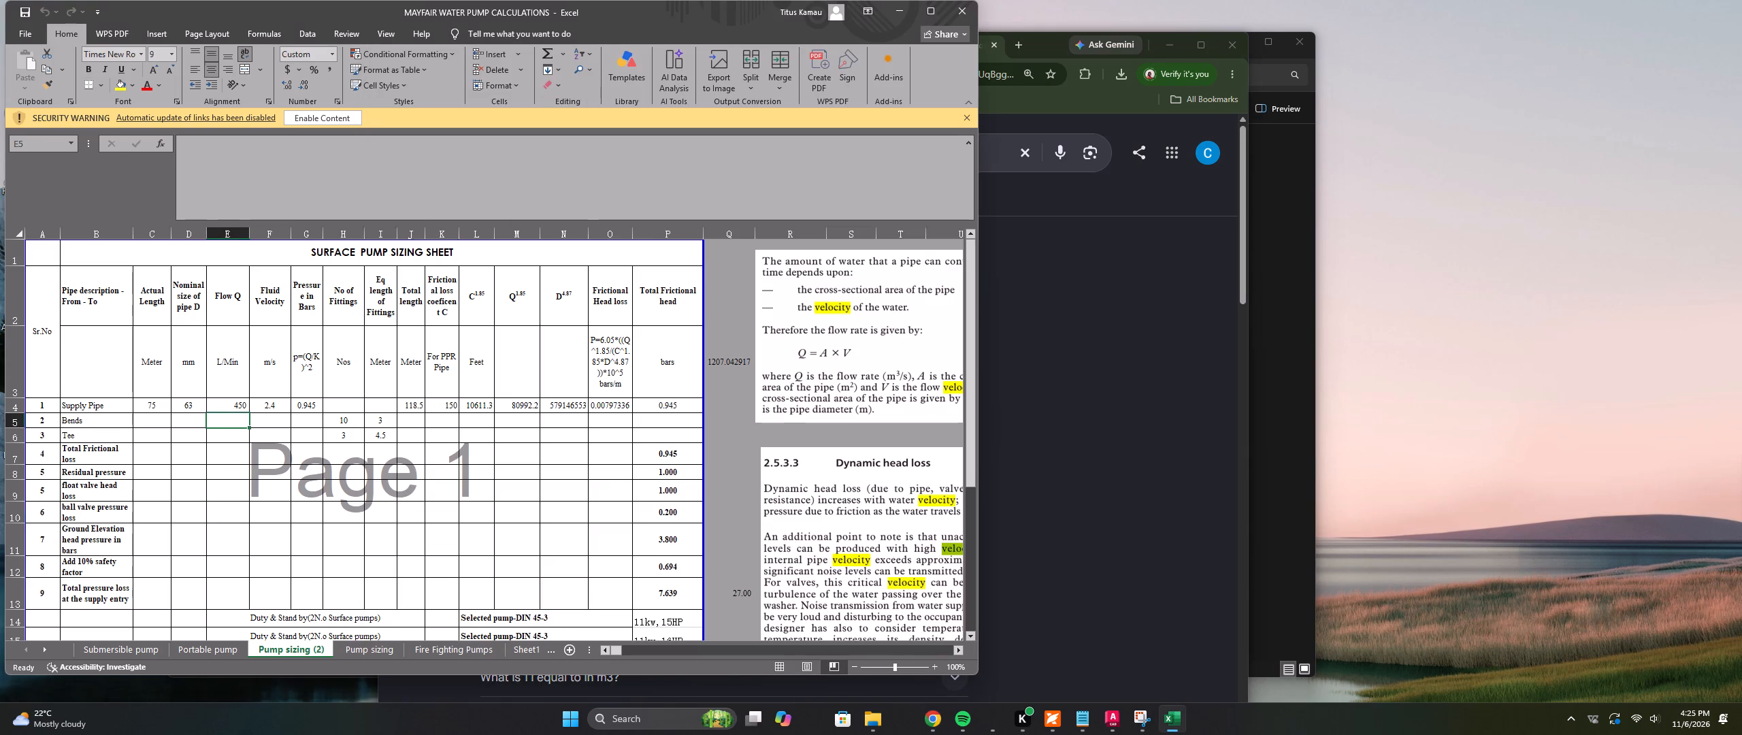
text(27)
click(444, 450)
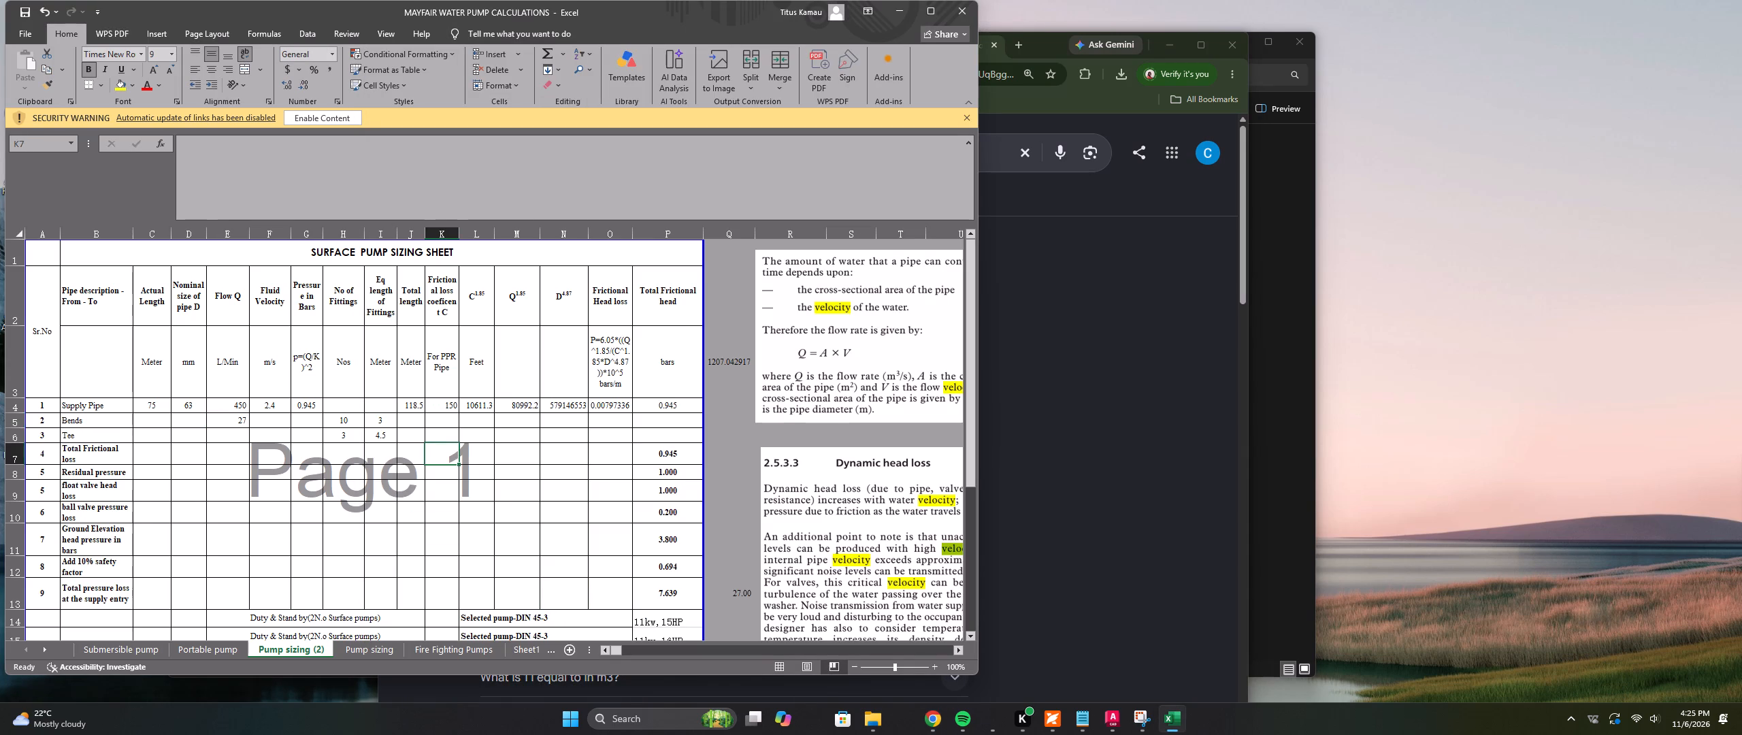
Set the Flow Q value of the Bends row to 0.
click(237, 421)
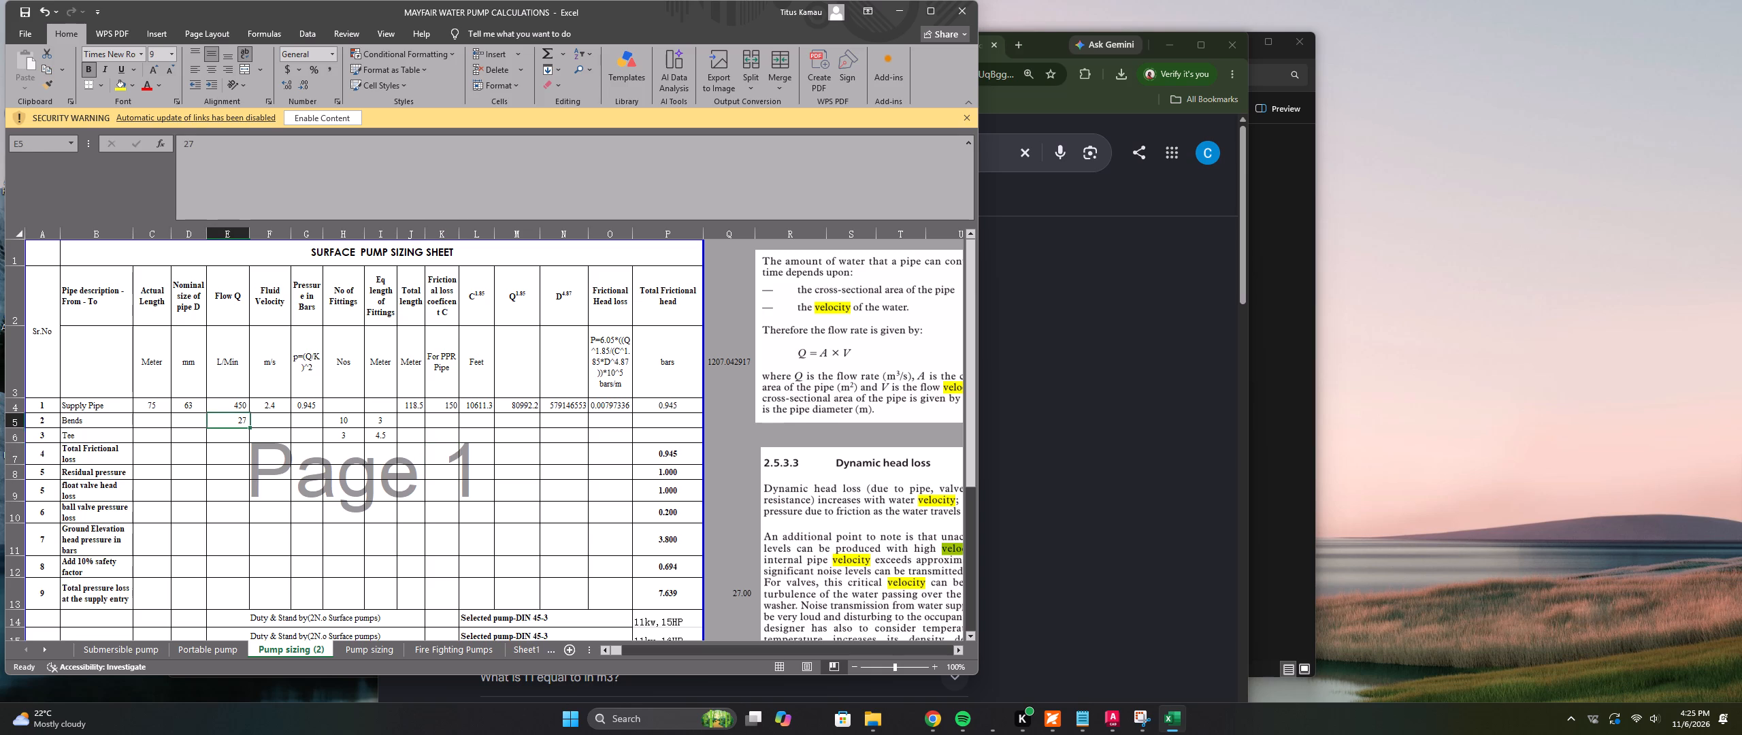
key(0)
key(Return)
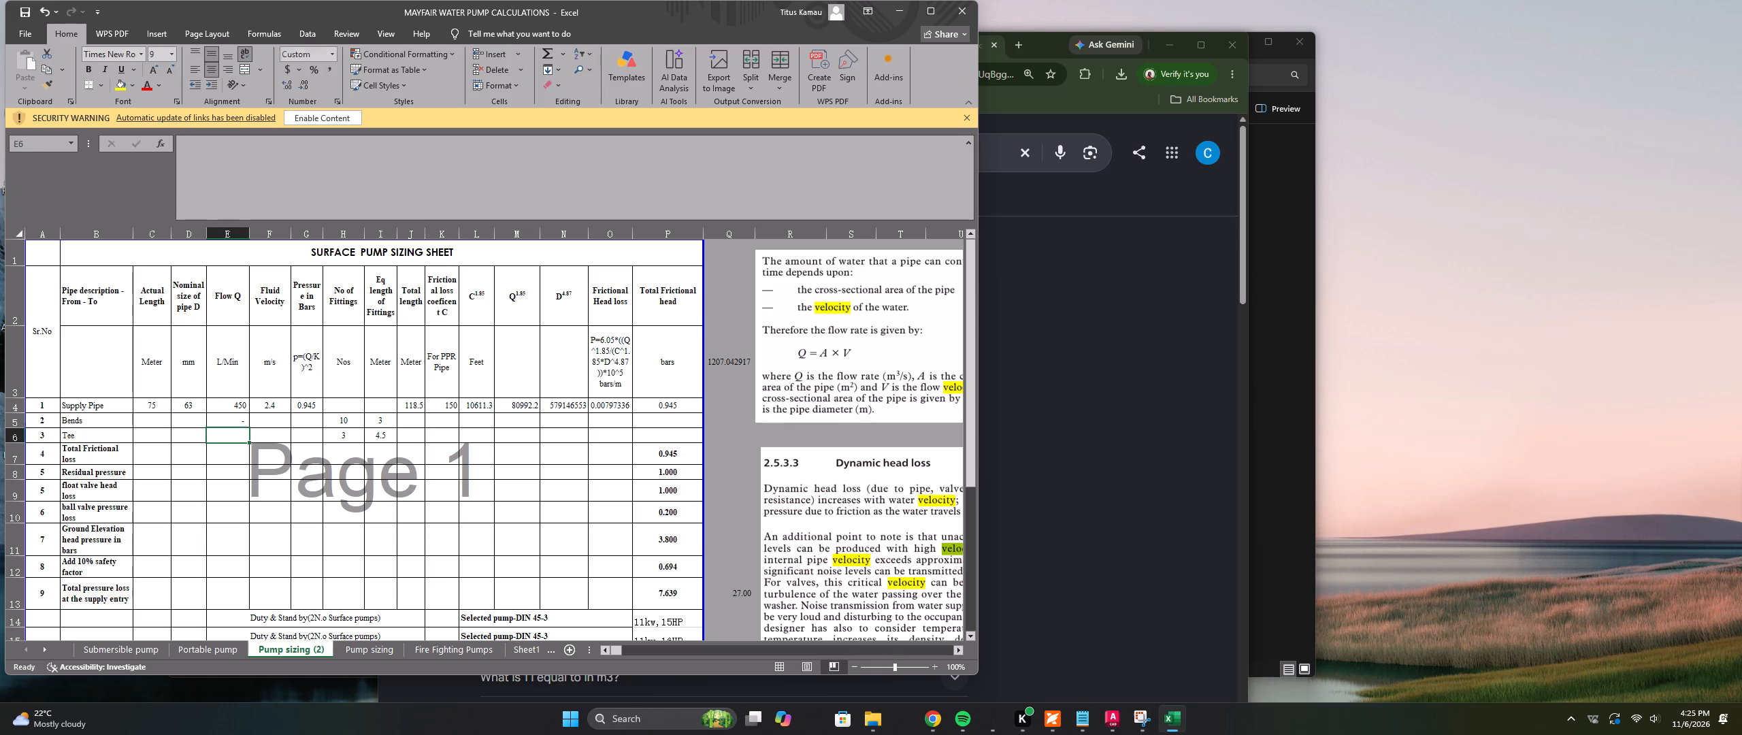
Enter 27 in the Flow Q cell of the Tee row.
key(2)
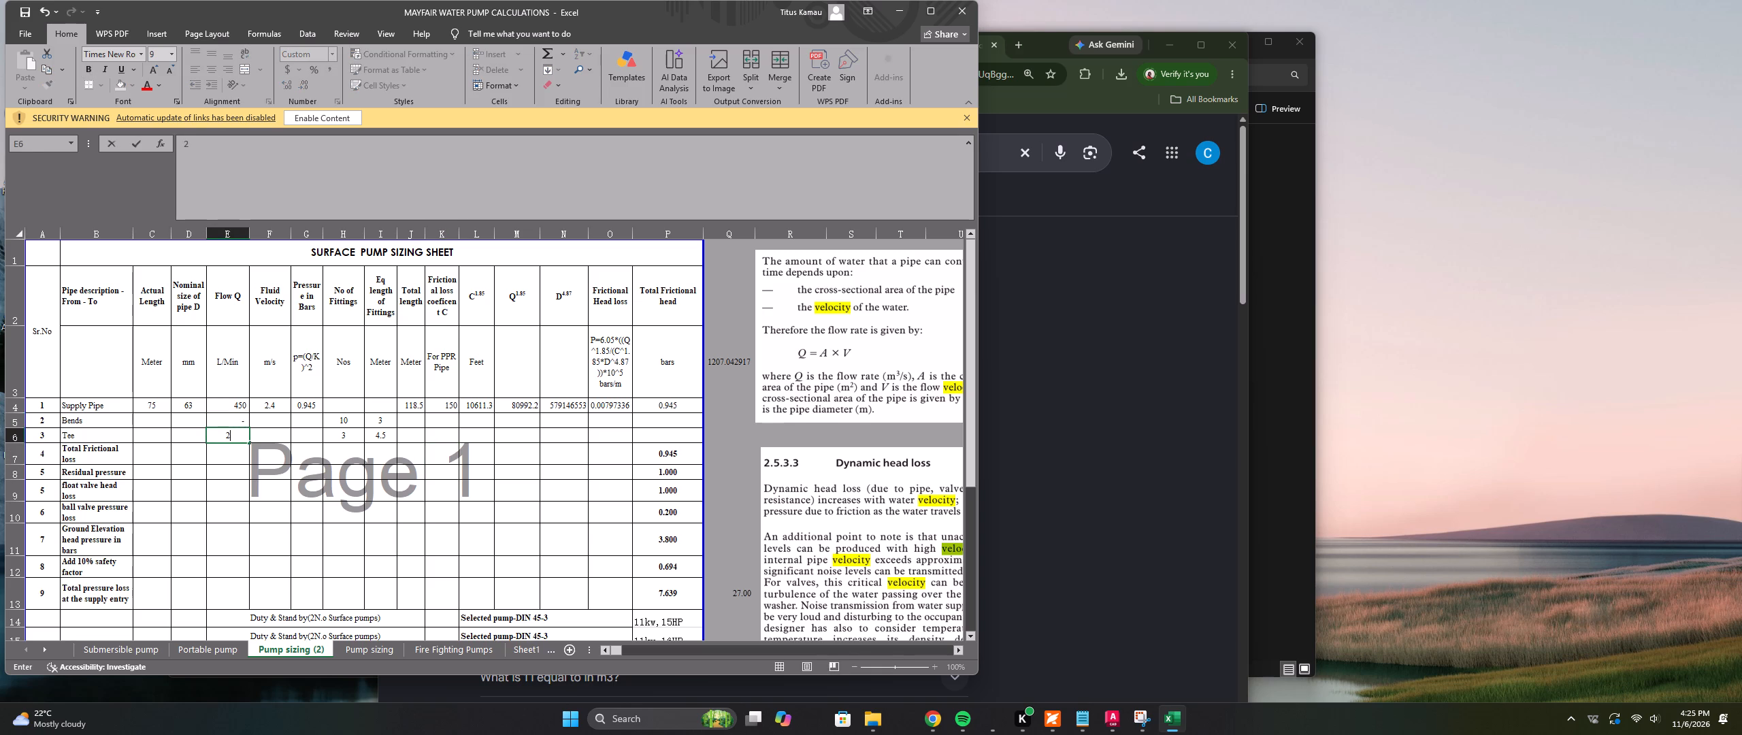
key(7)
click(469, 487)
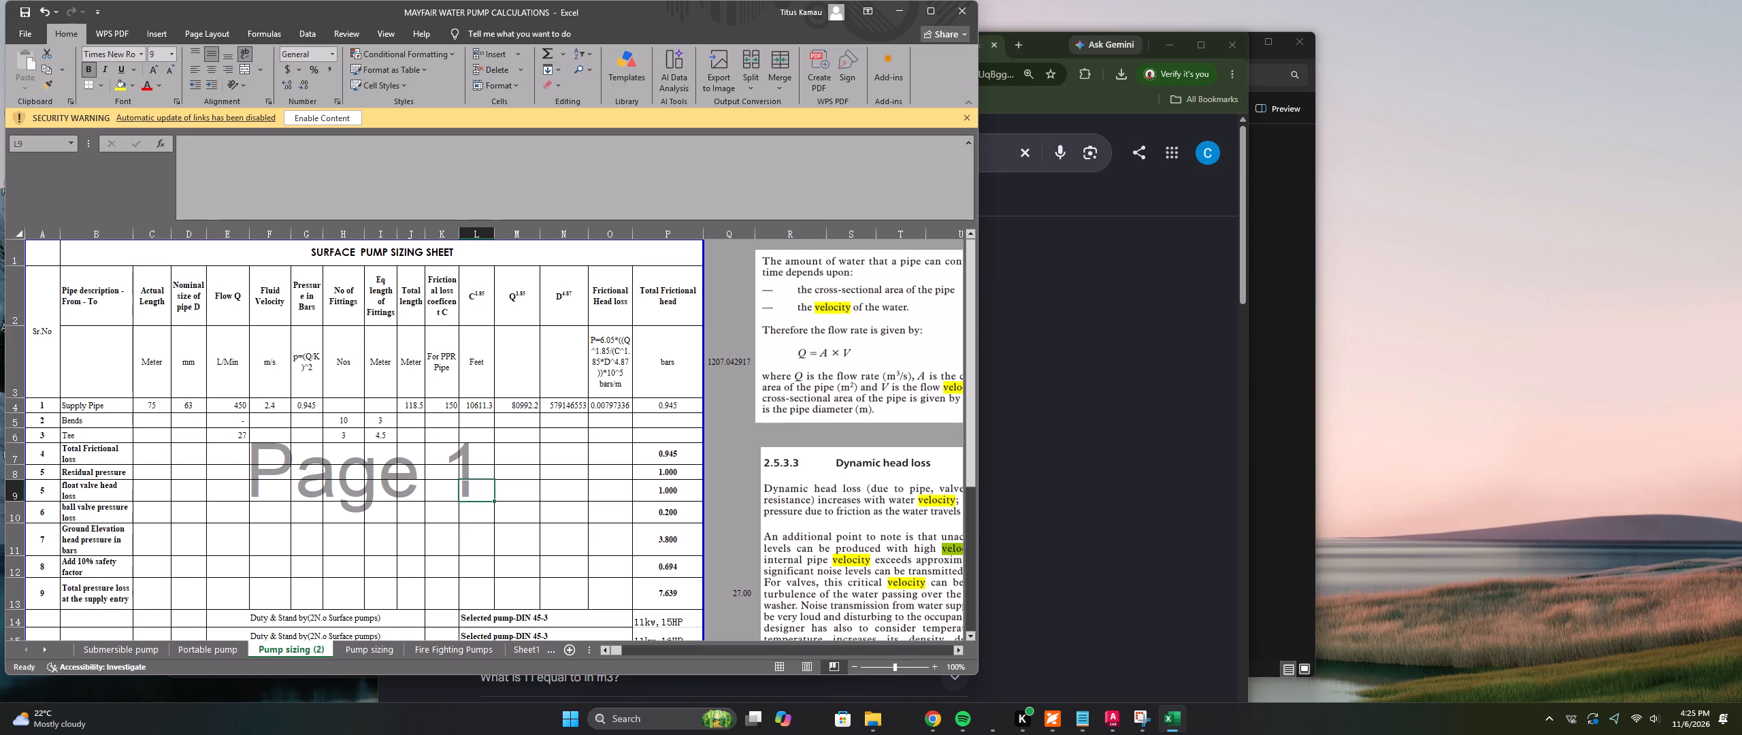
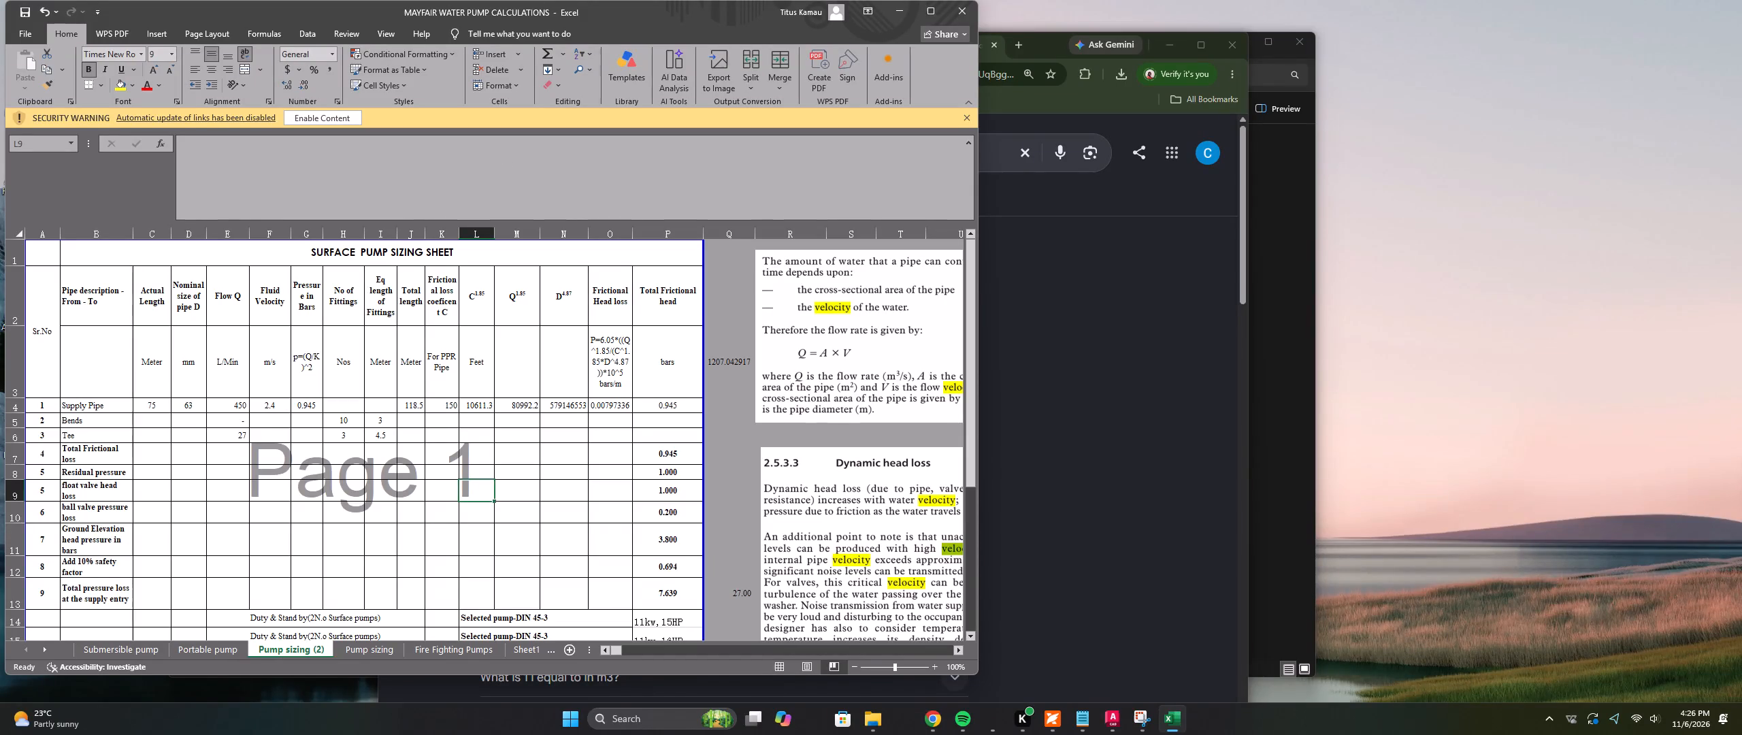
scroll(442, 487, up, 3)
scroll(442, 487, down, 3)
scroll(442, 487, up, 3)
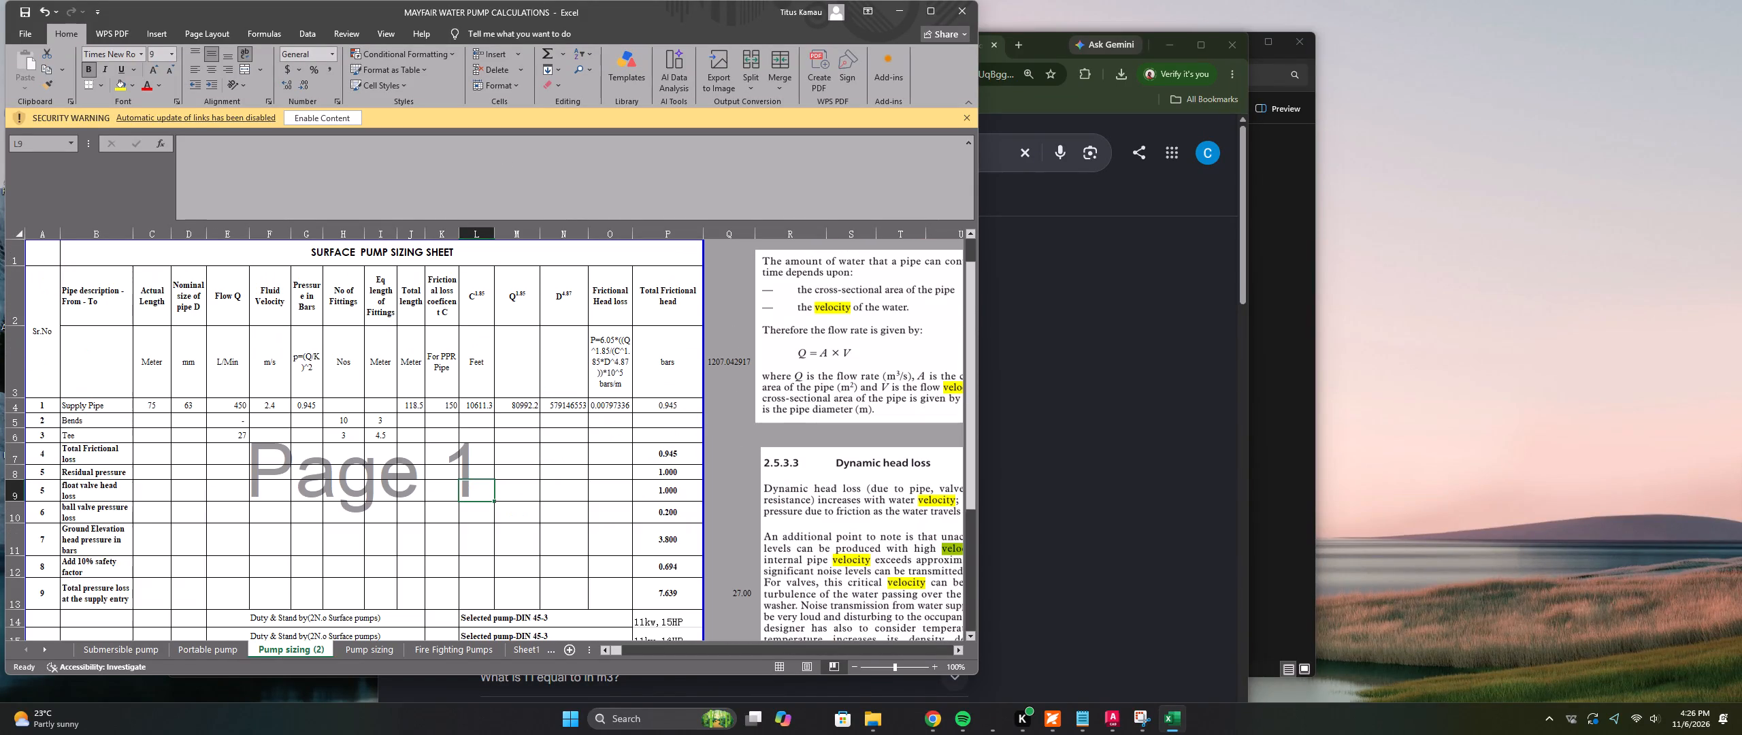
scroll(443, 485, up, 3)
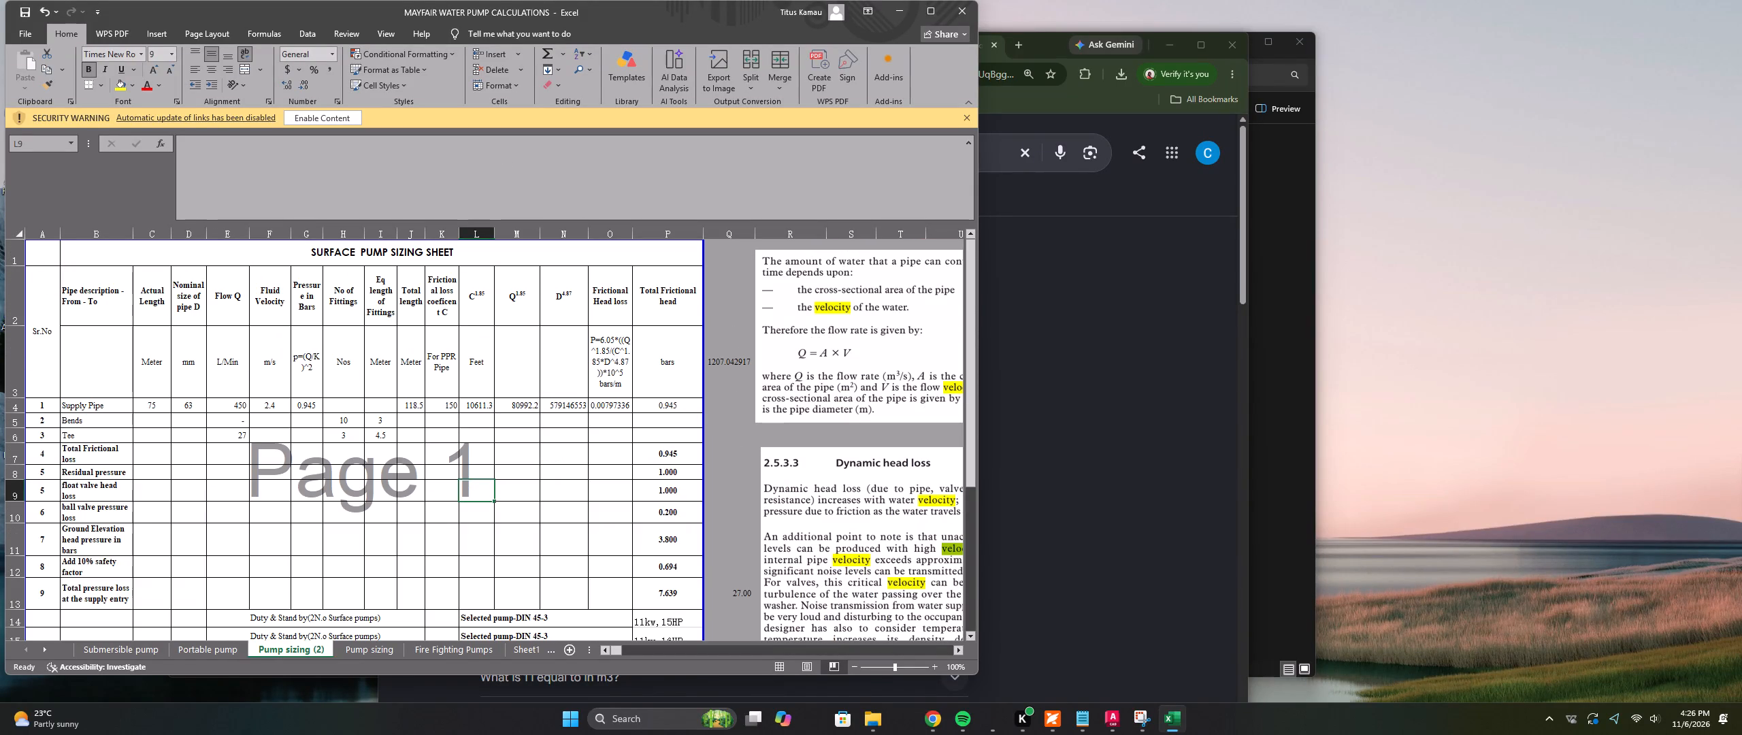
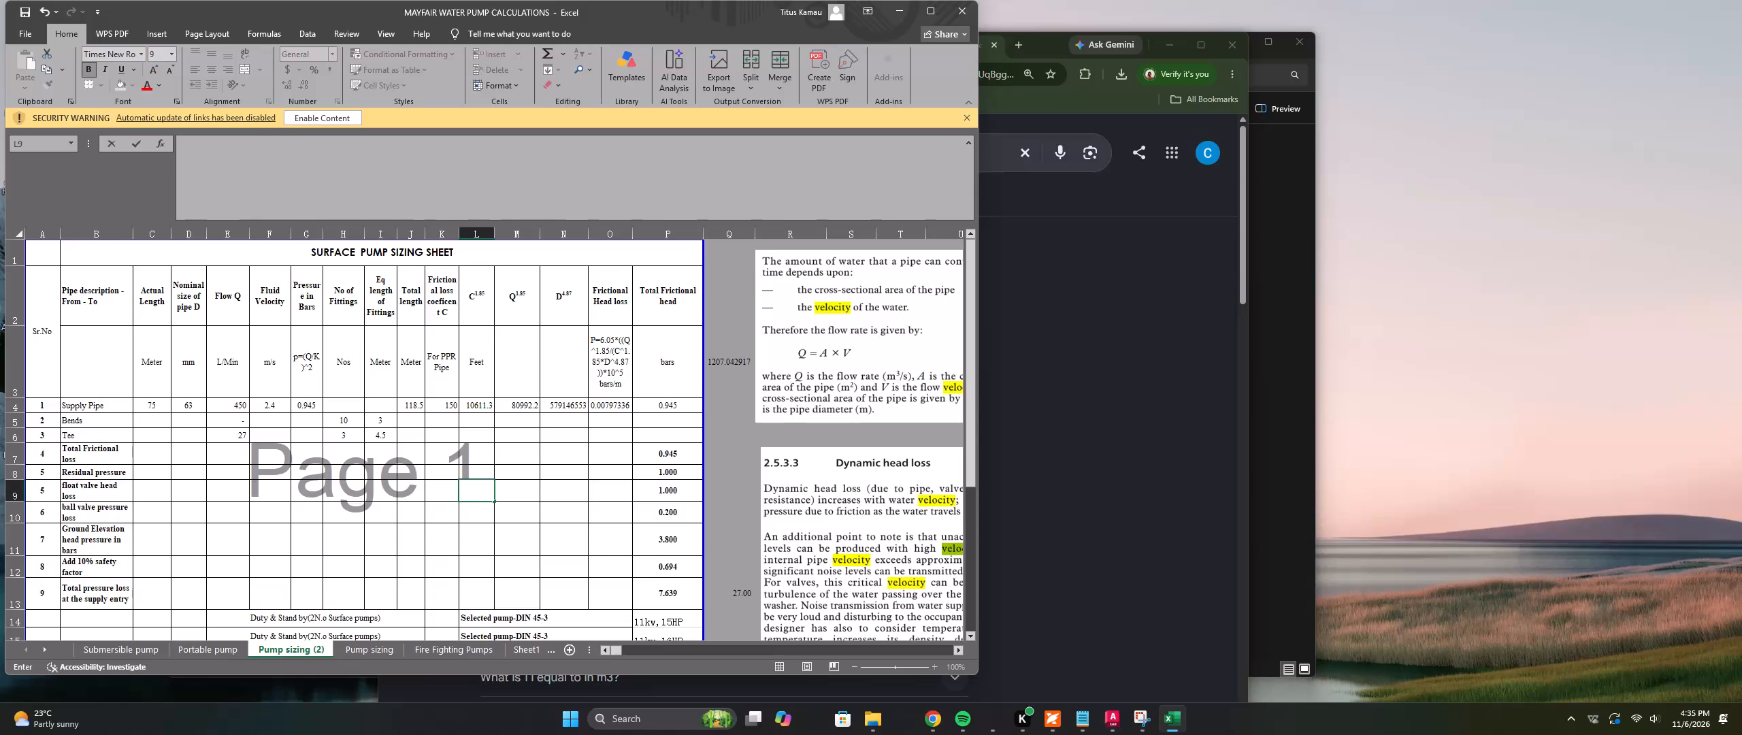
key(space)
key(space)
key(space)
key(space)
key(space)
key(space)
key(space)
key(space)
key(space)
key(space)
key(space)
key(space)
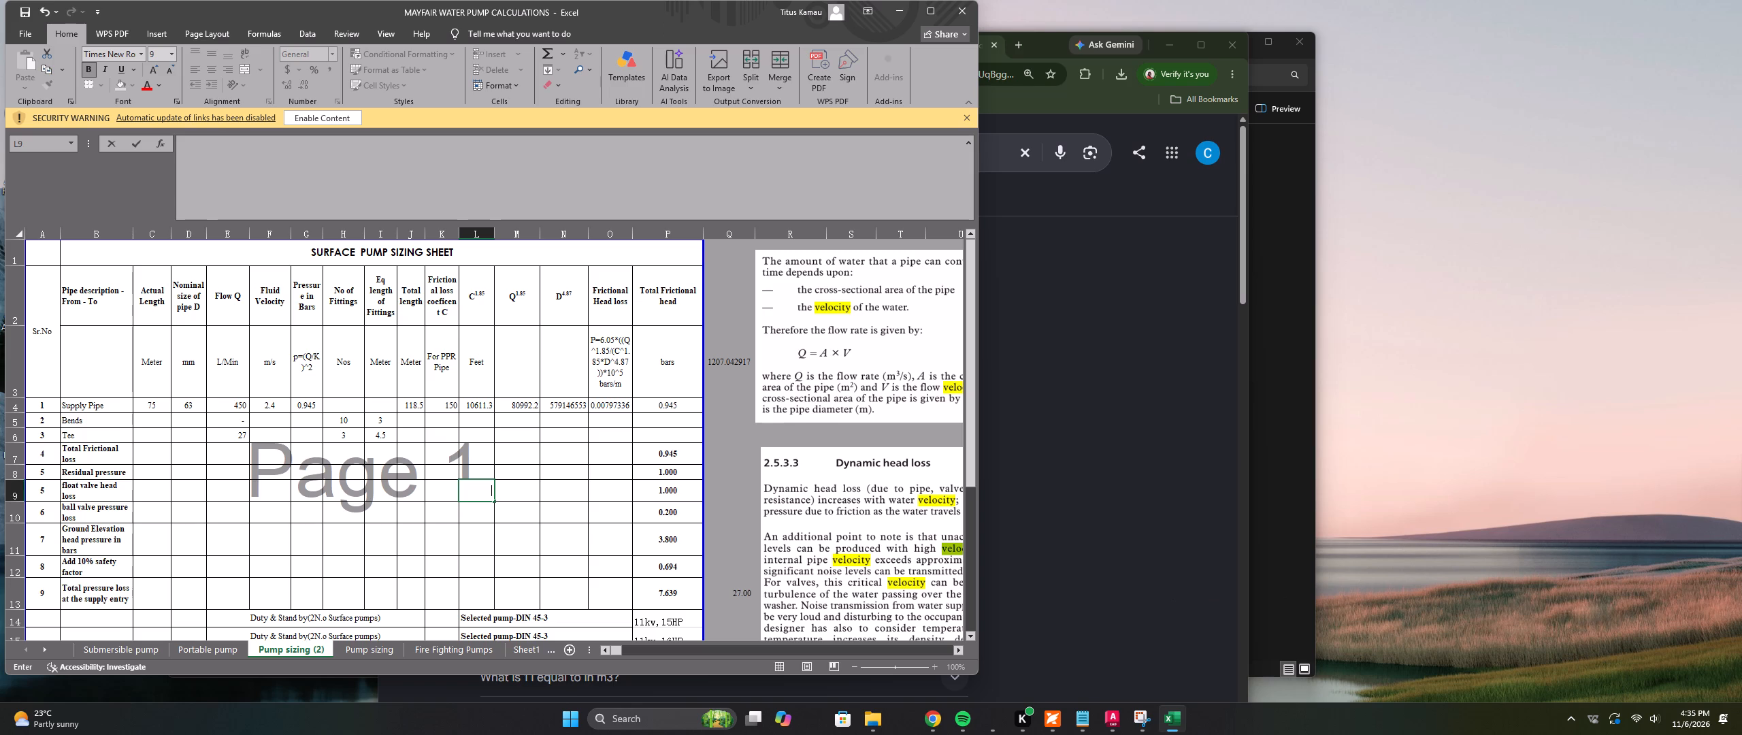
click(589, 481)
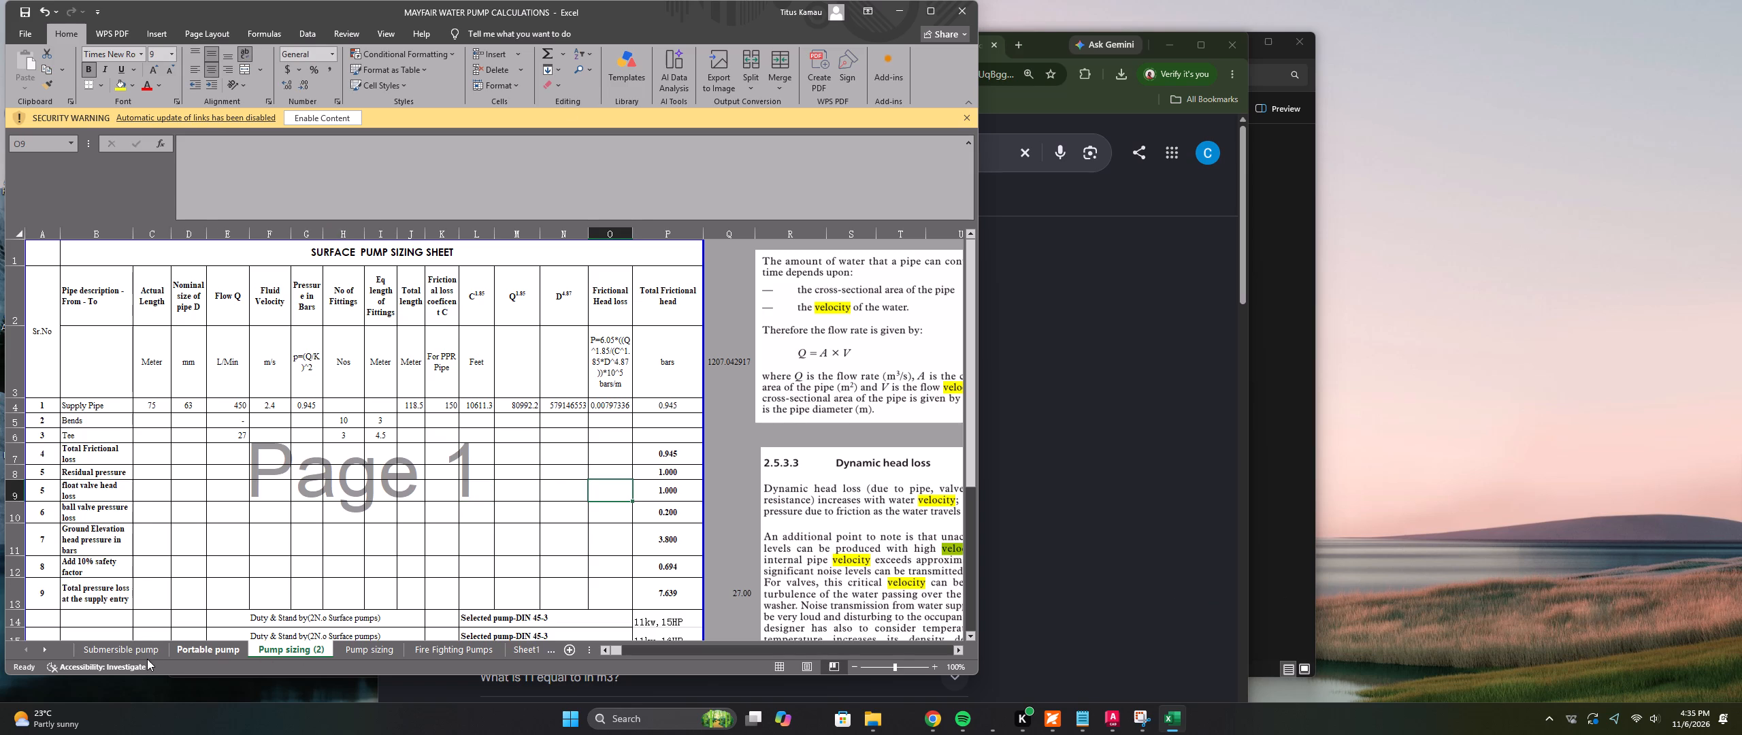
Switch to the Portable pump sheet and review its potable water pipe and pump sizing table.
click(210, 646)
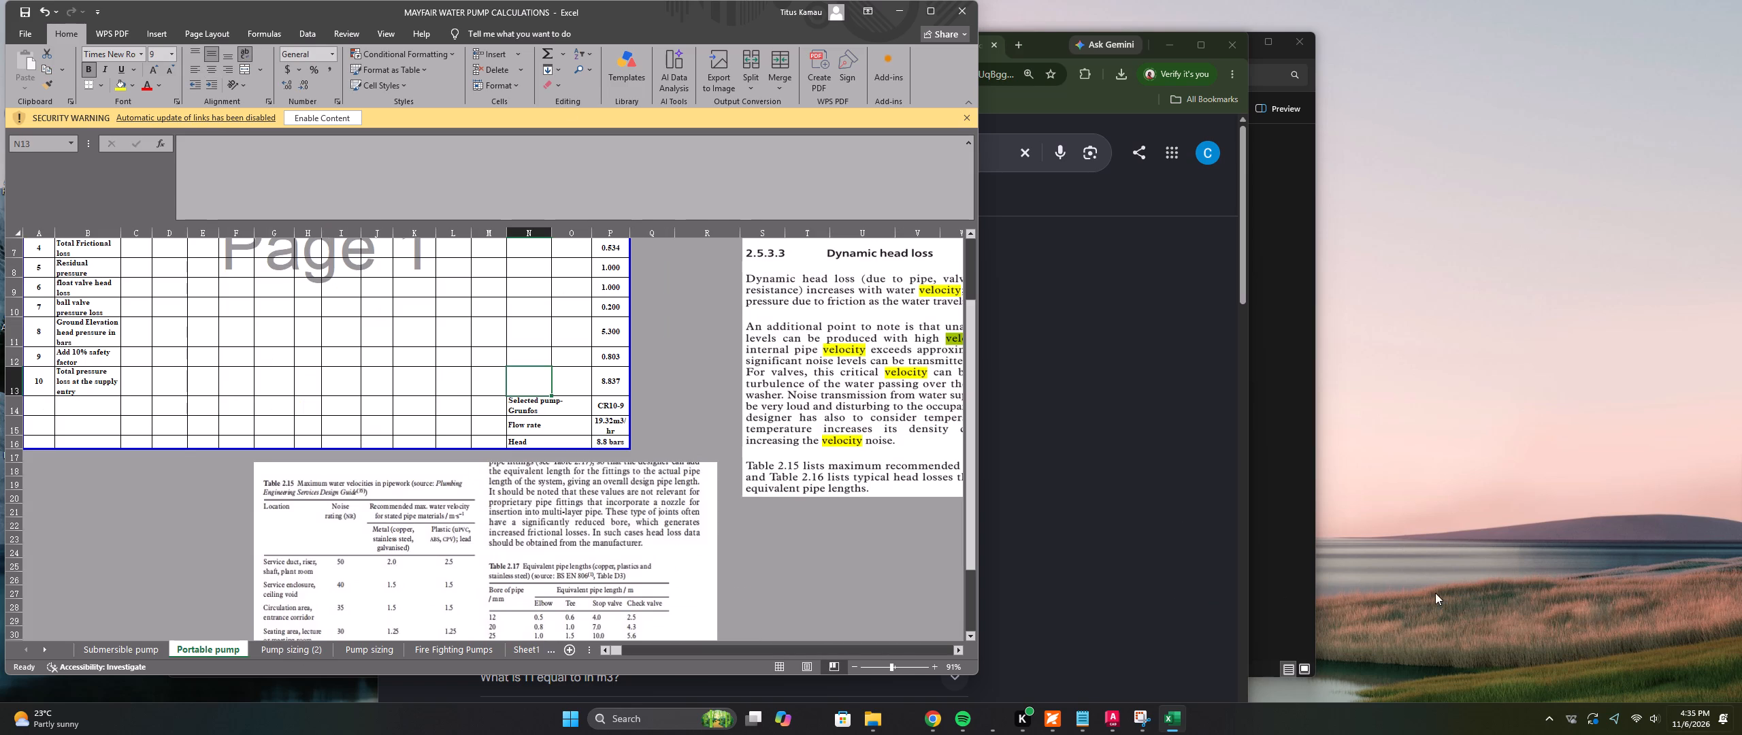
scroll(336, 436, up, 4)
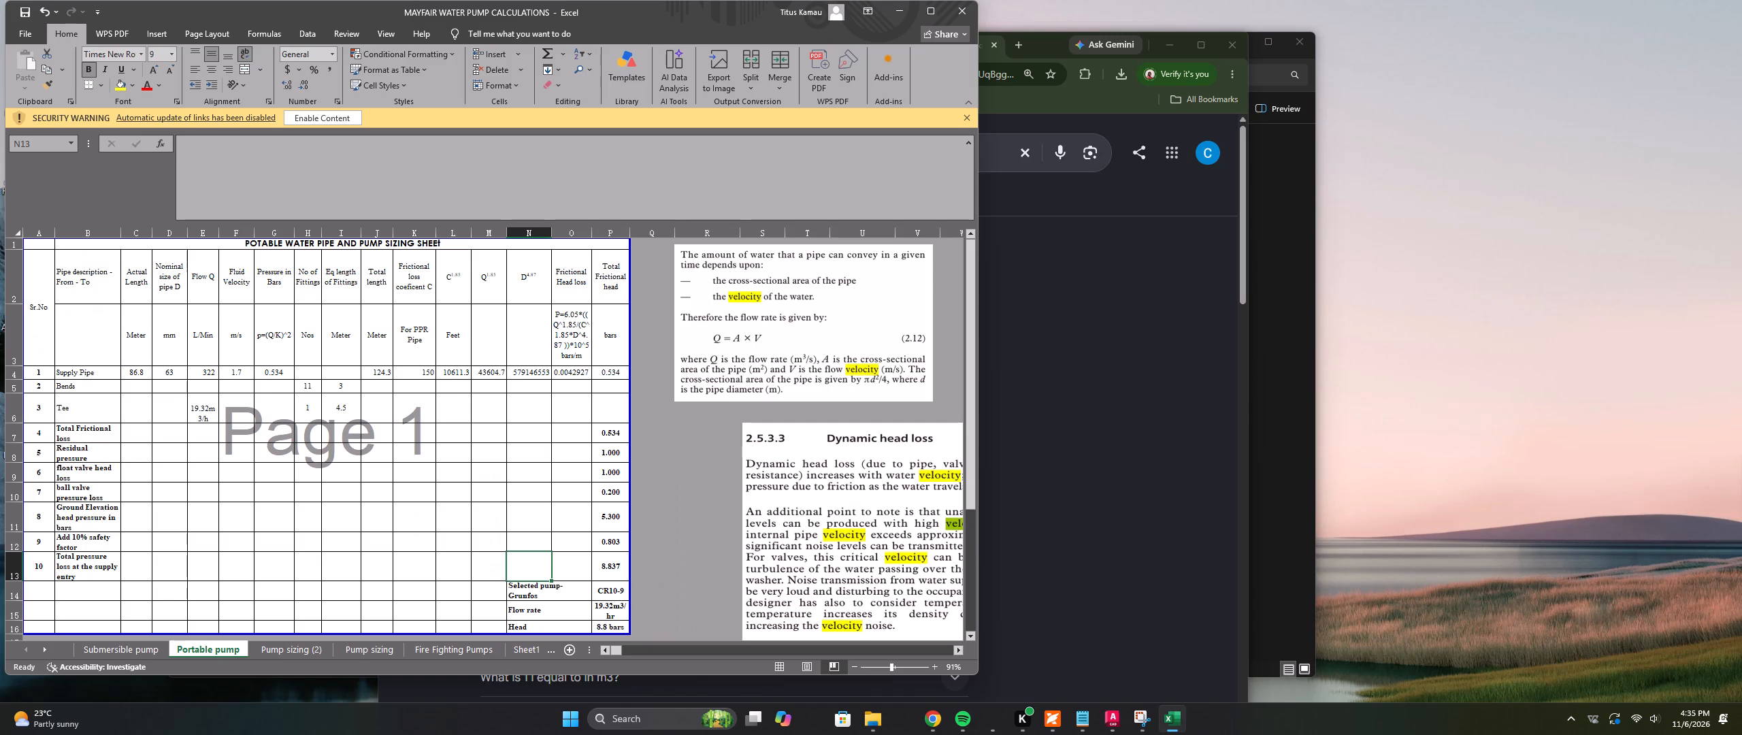
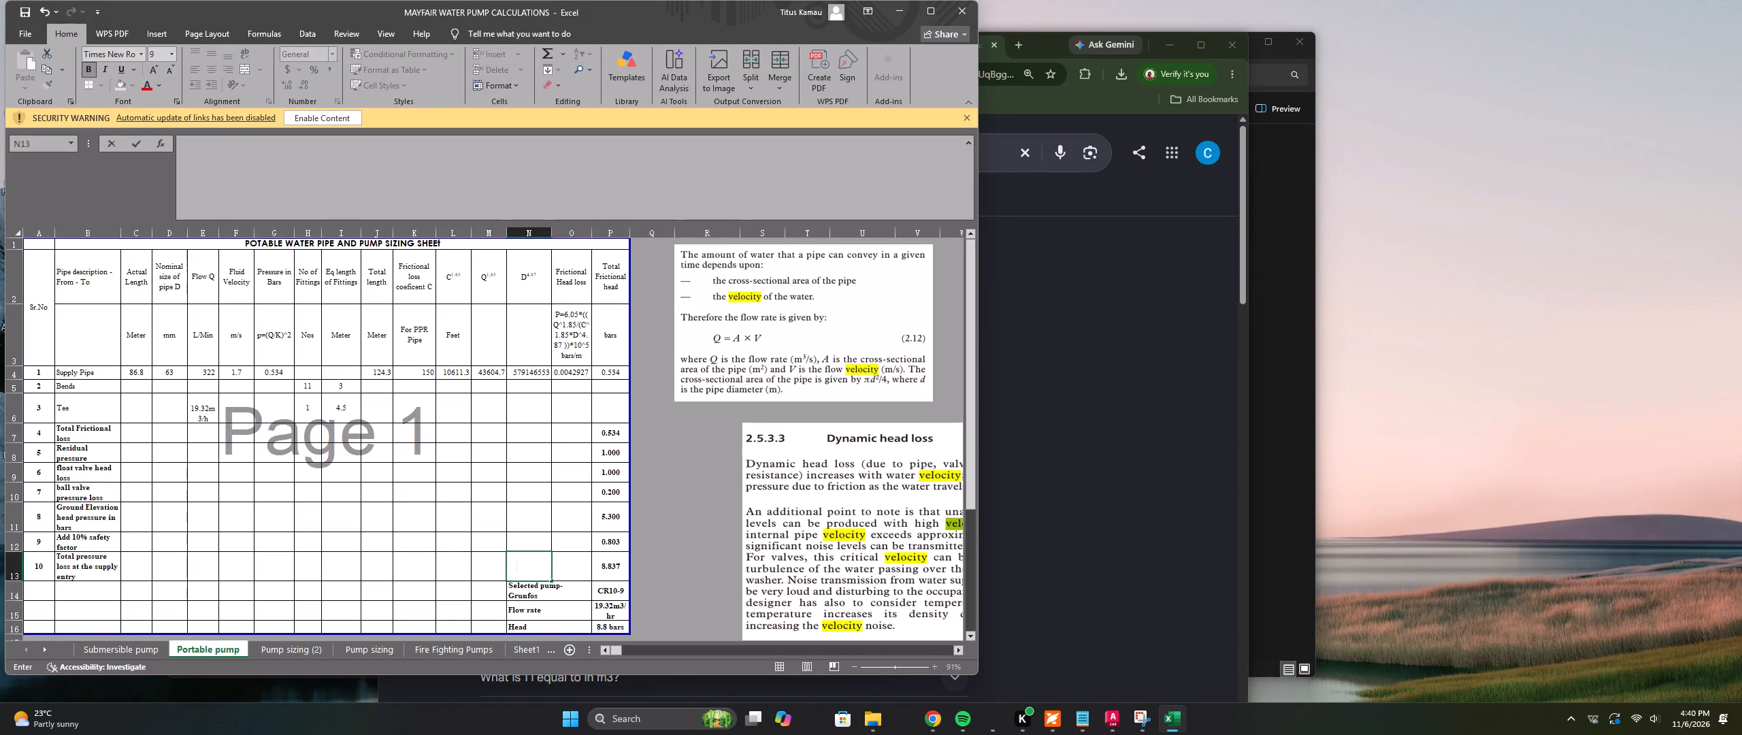
Switch to Chrome and view the litre per minute to cubic metre per hour flow converter.
click(928, 724)
scroll(746, 567, up, 4)
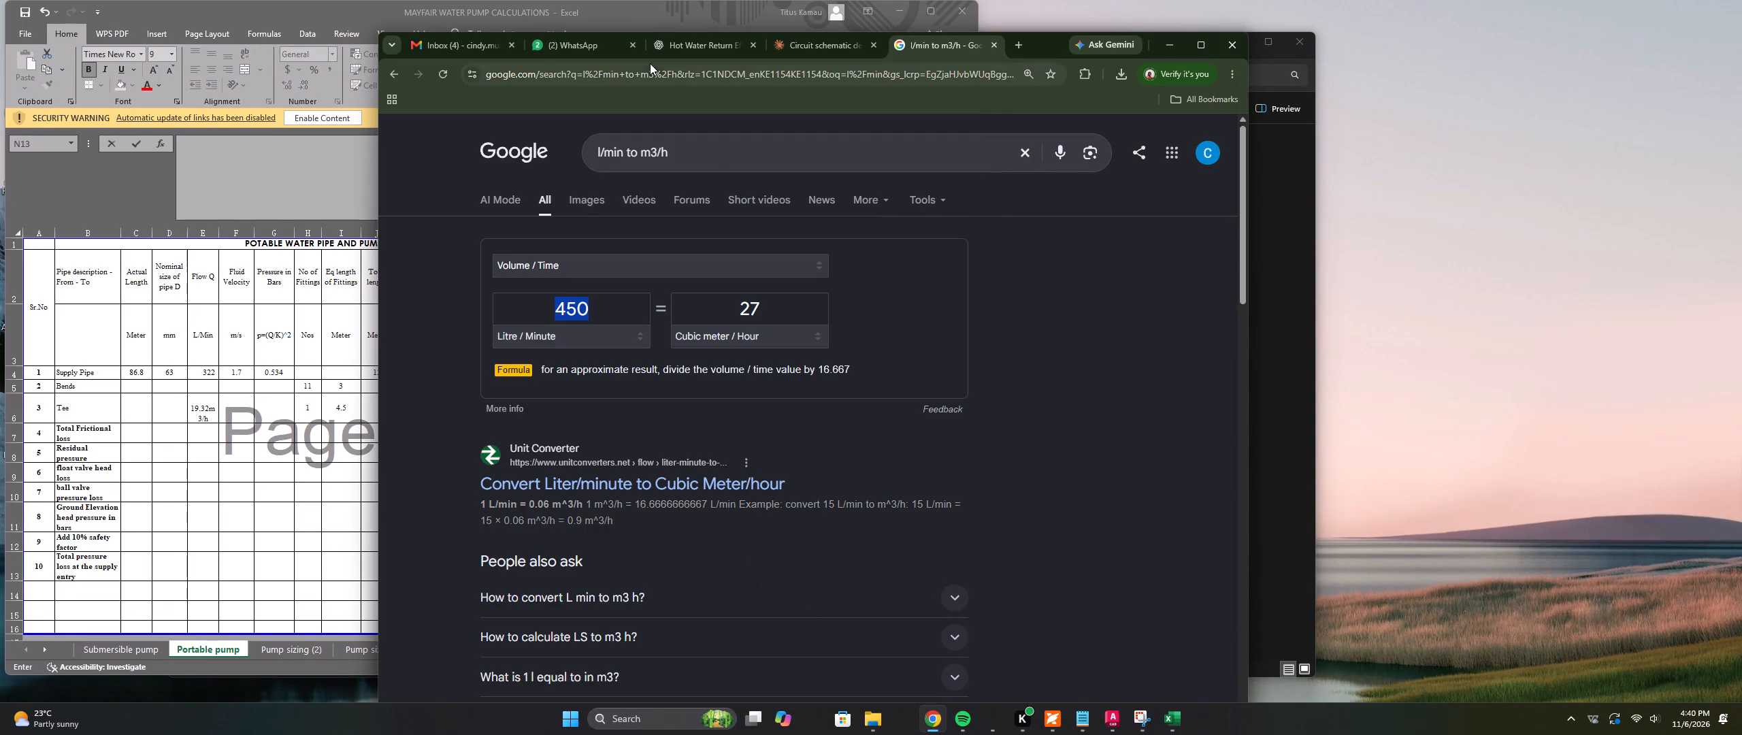
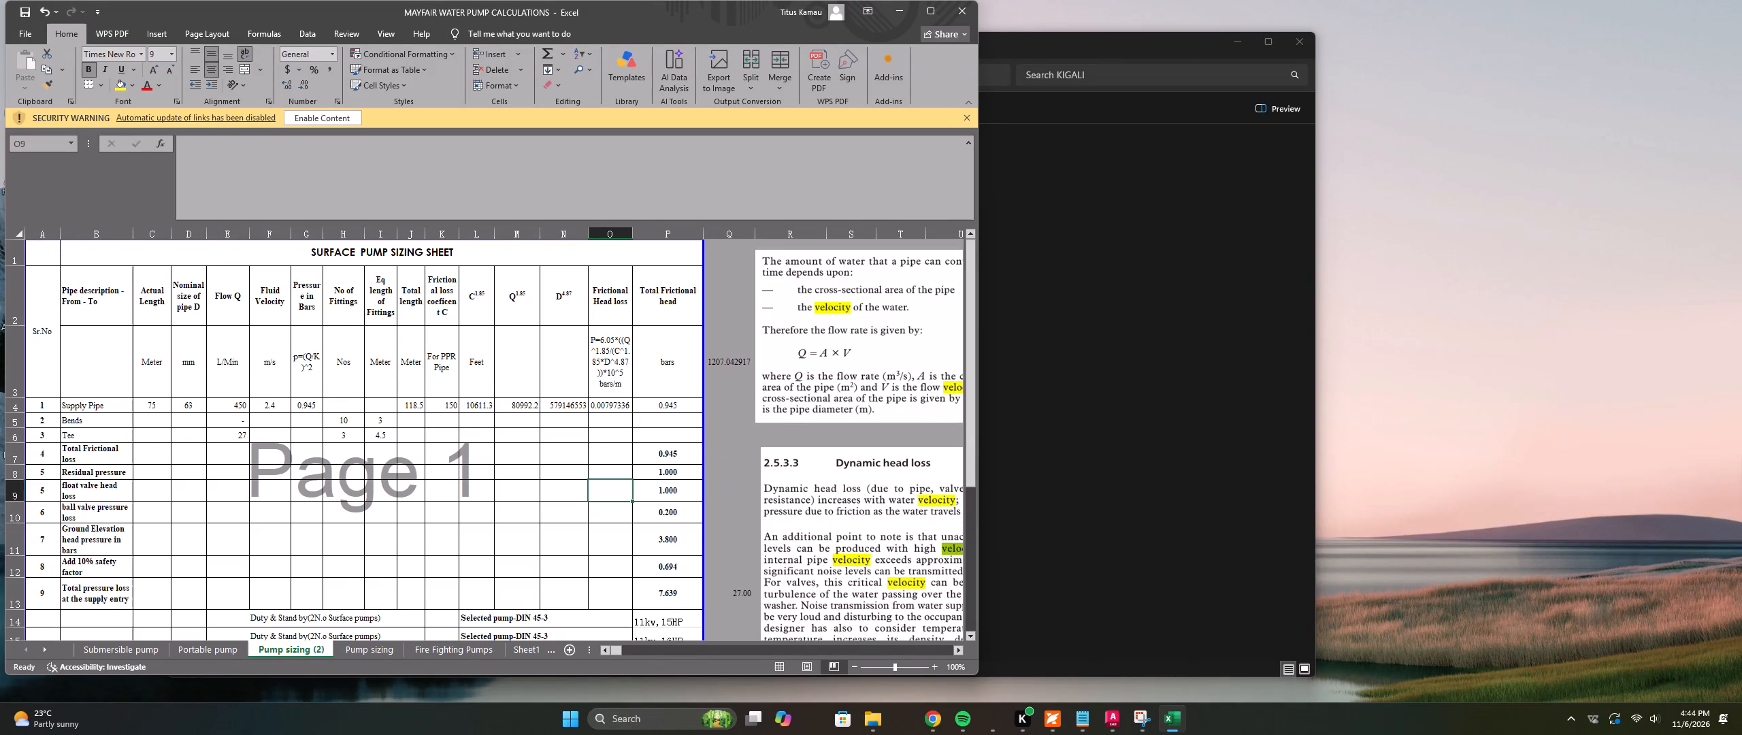
On the Portable pump sheet, change the selected Grundfos pump model in cell P14 to CR32-4.
scroll(439, 546, down, 2)
scroll(439, 546, up, 1)
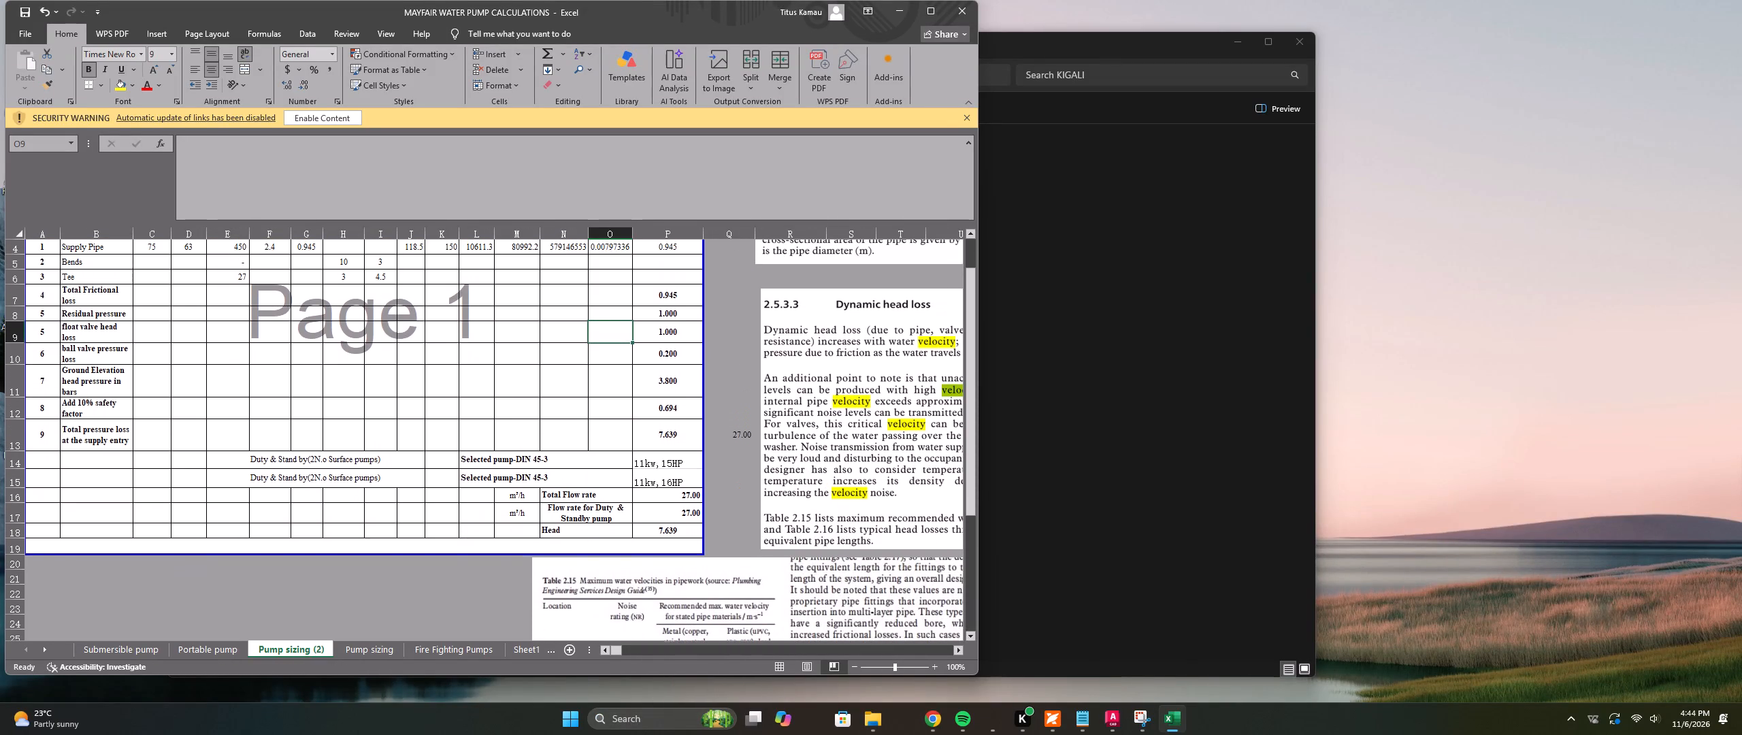
click(381, 655)
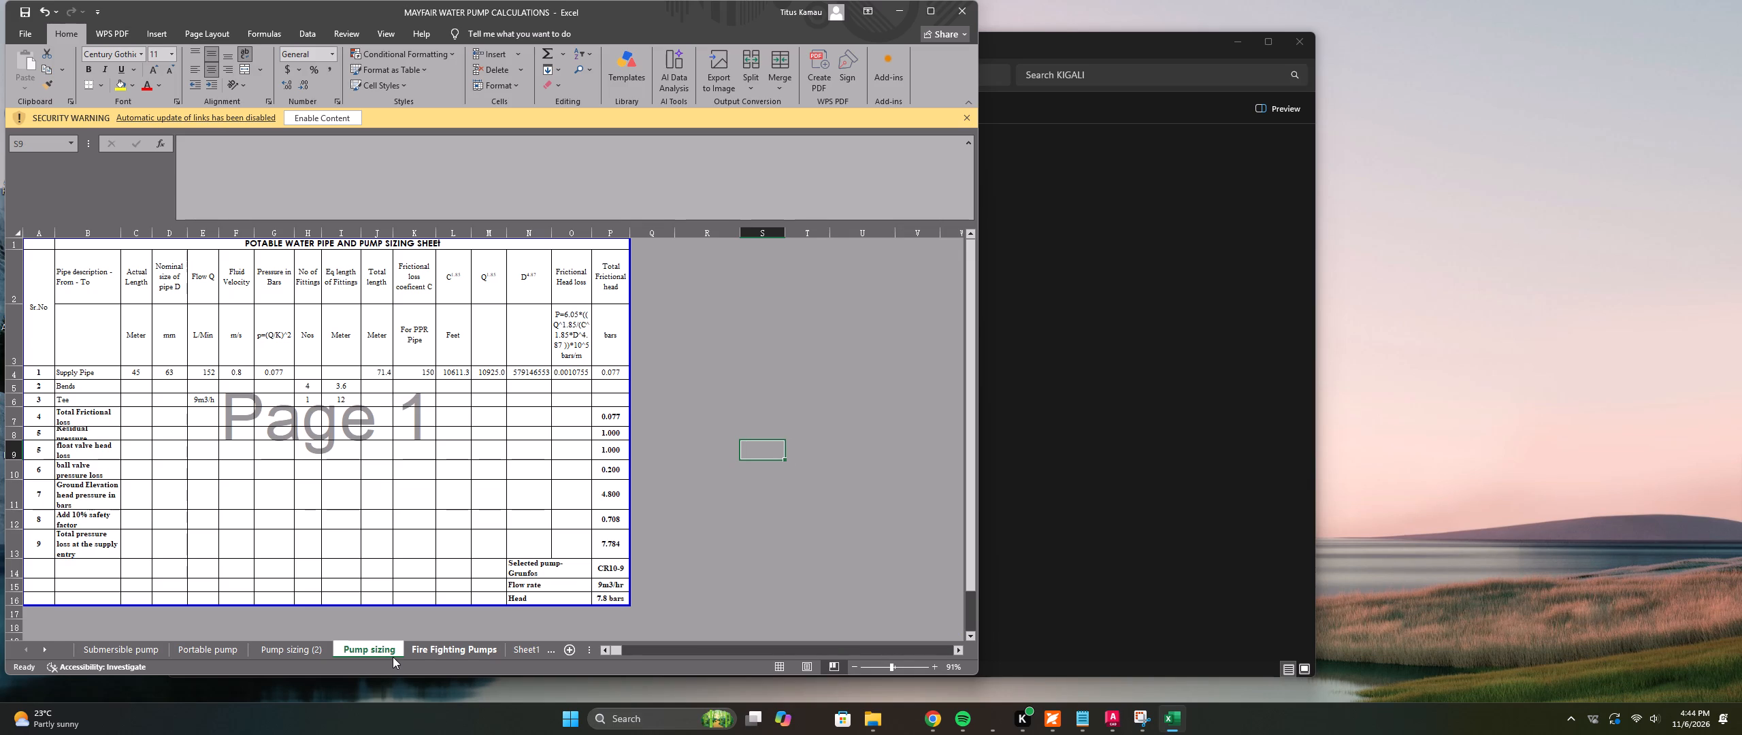
click(229, 649)
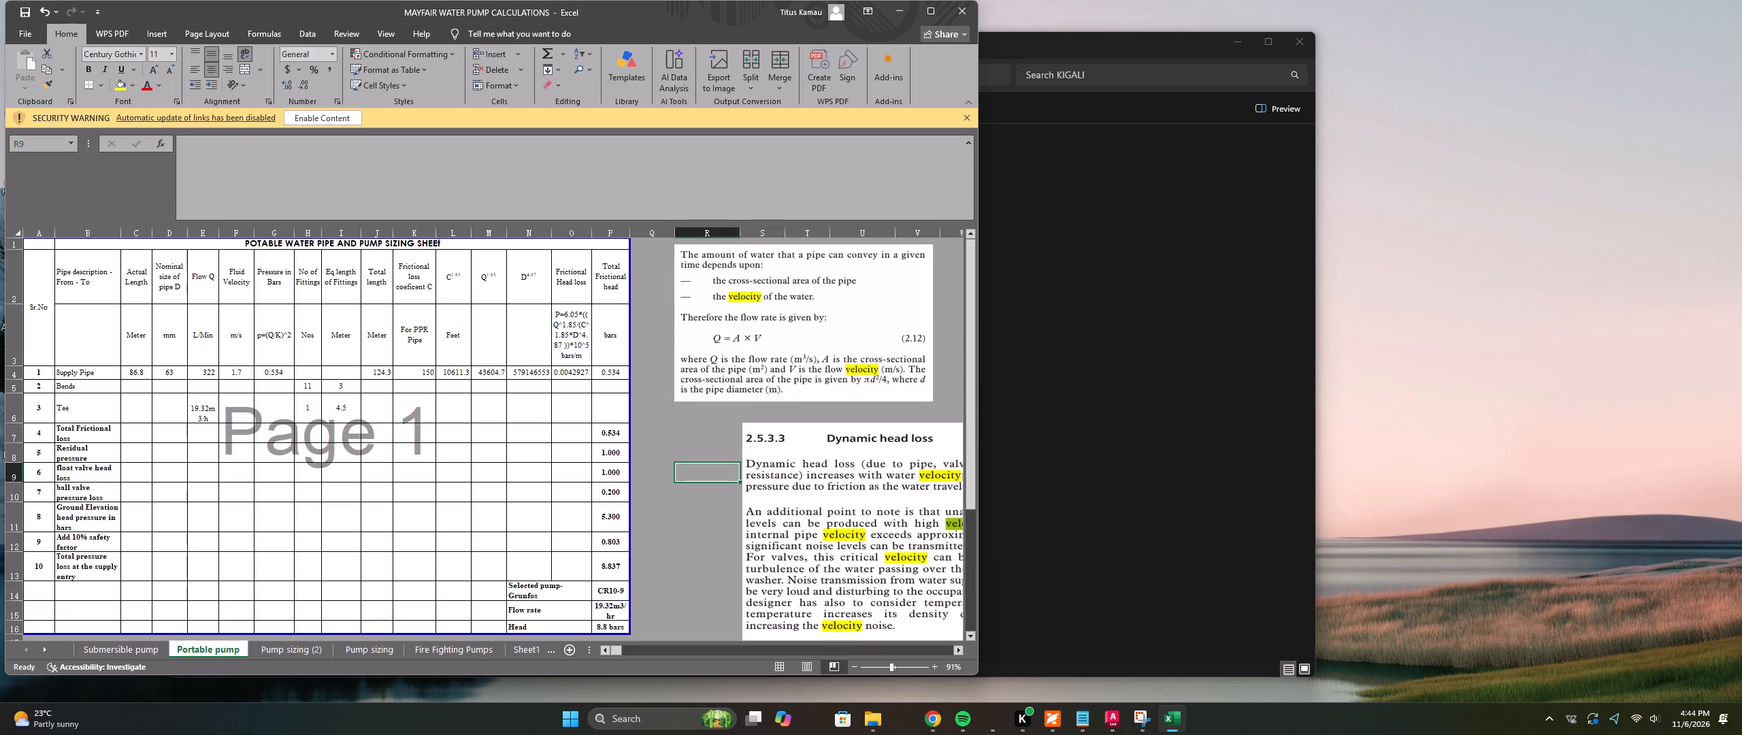
scroll(325, 535, down, 1)
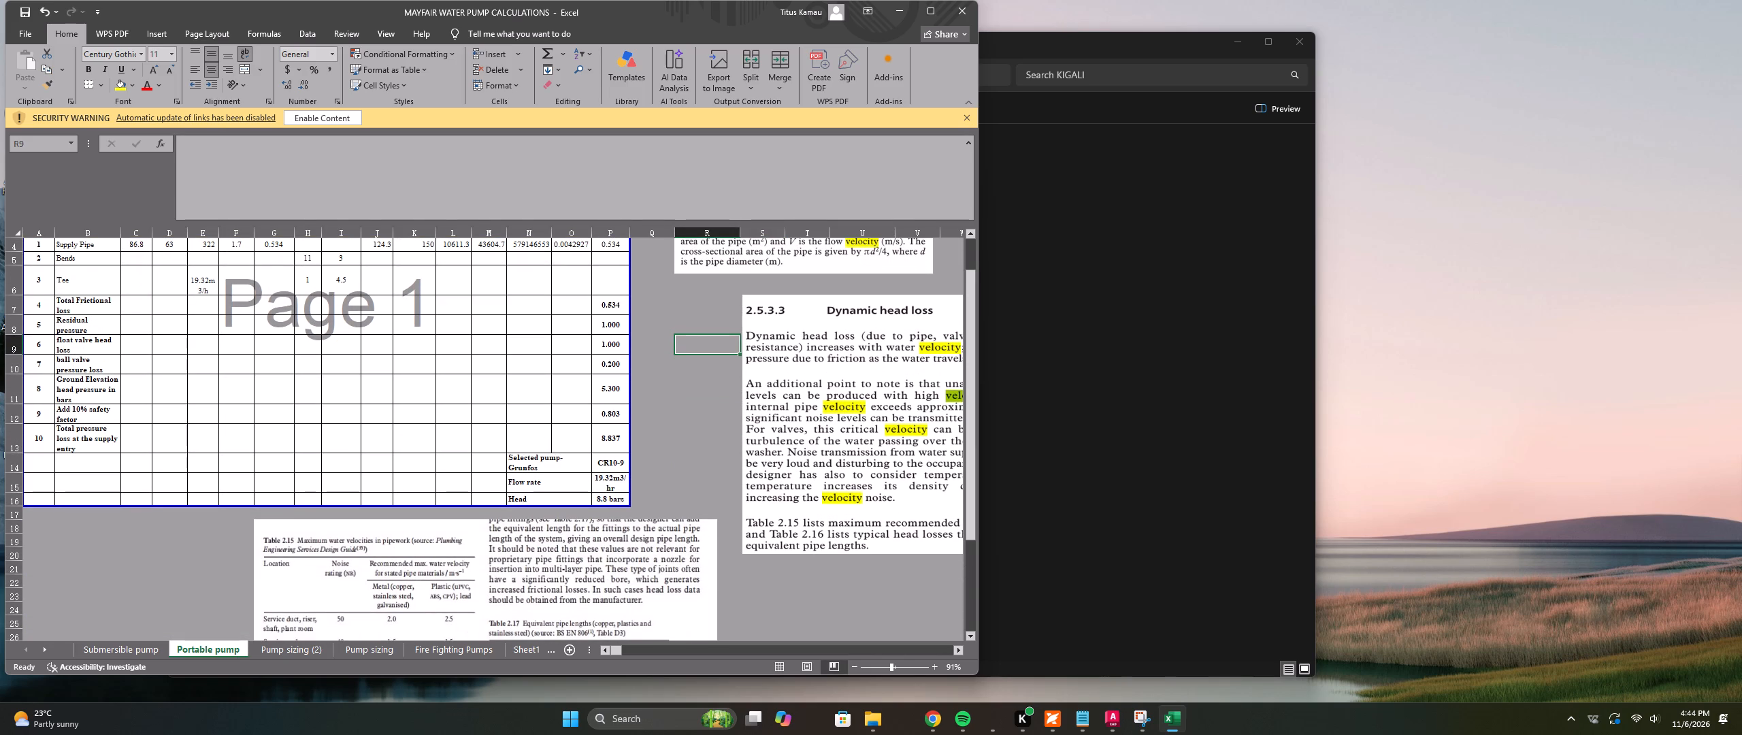
click(614, 461)
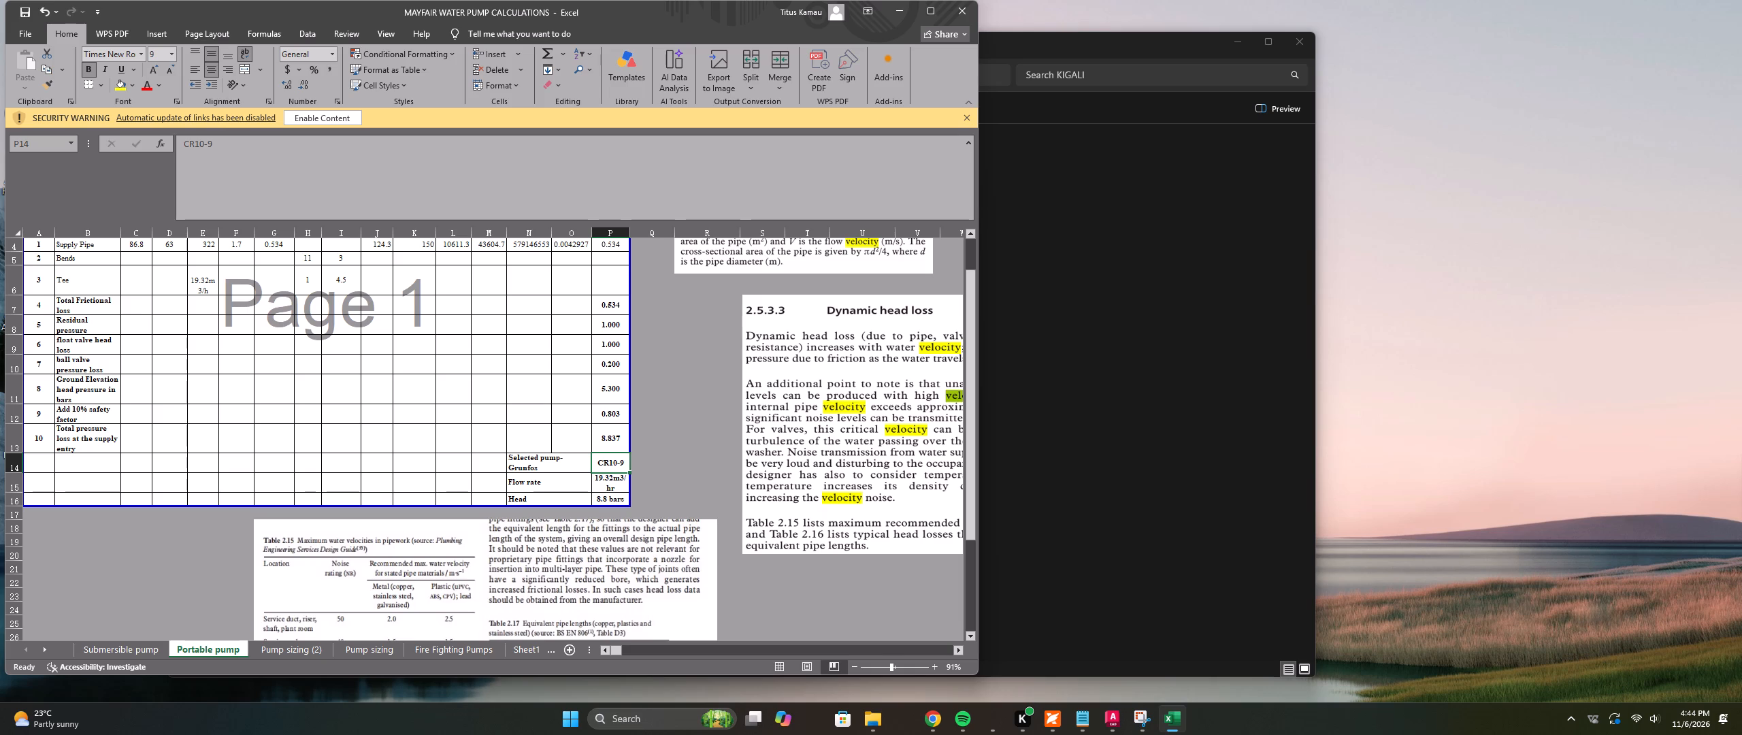
text(CR1)
key(0)
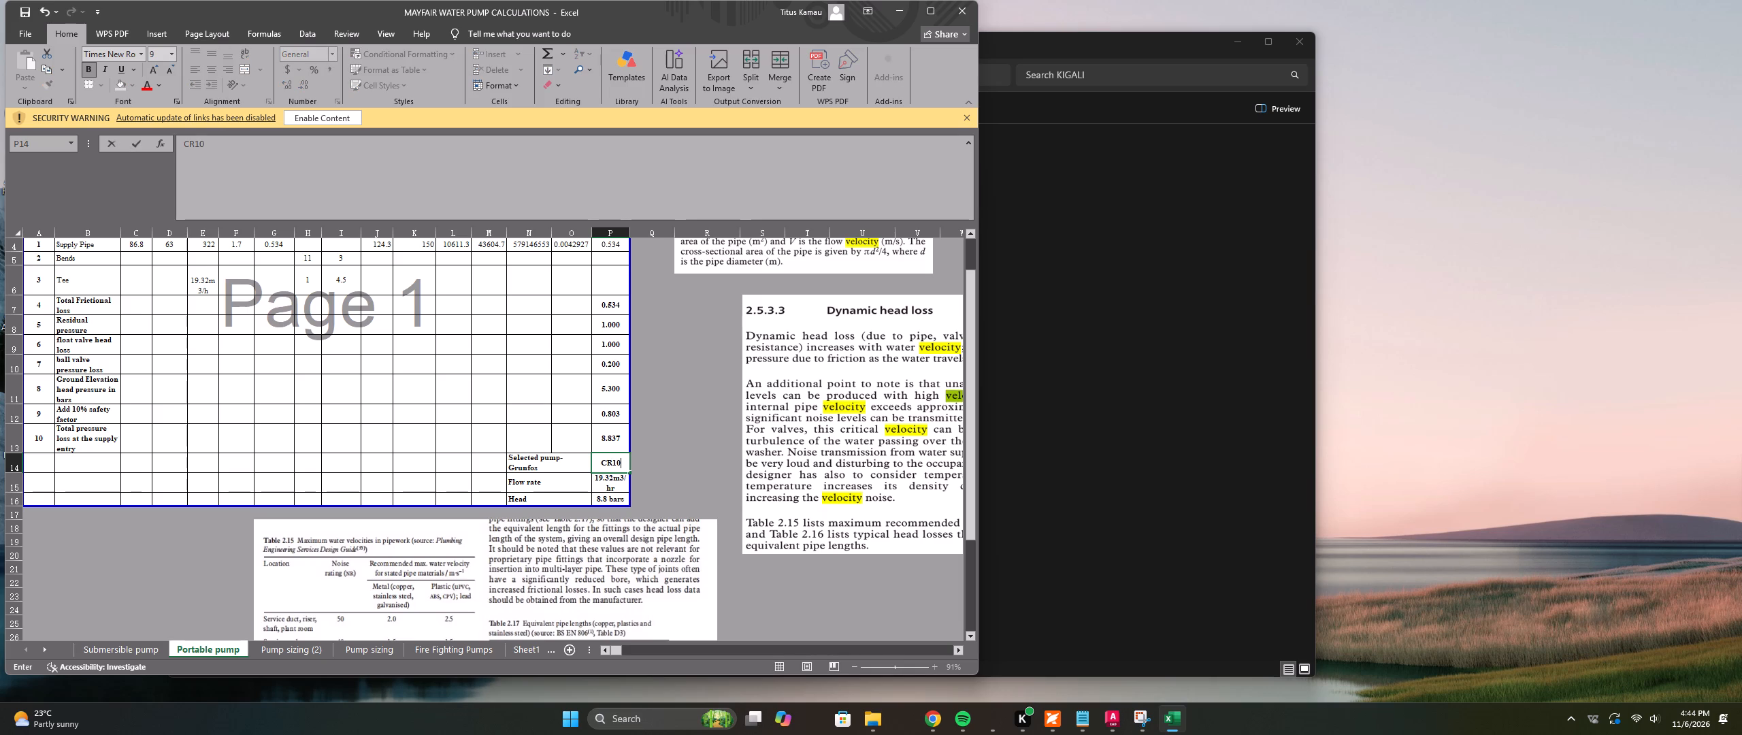
text(-9)
key(BackSpace)
key(BackSpace)
key(BackSpace)
key(BackSpace)
text(32)
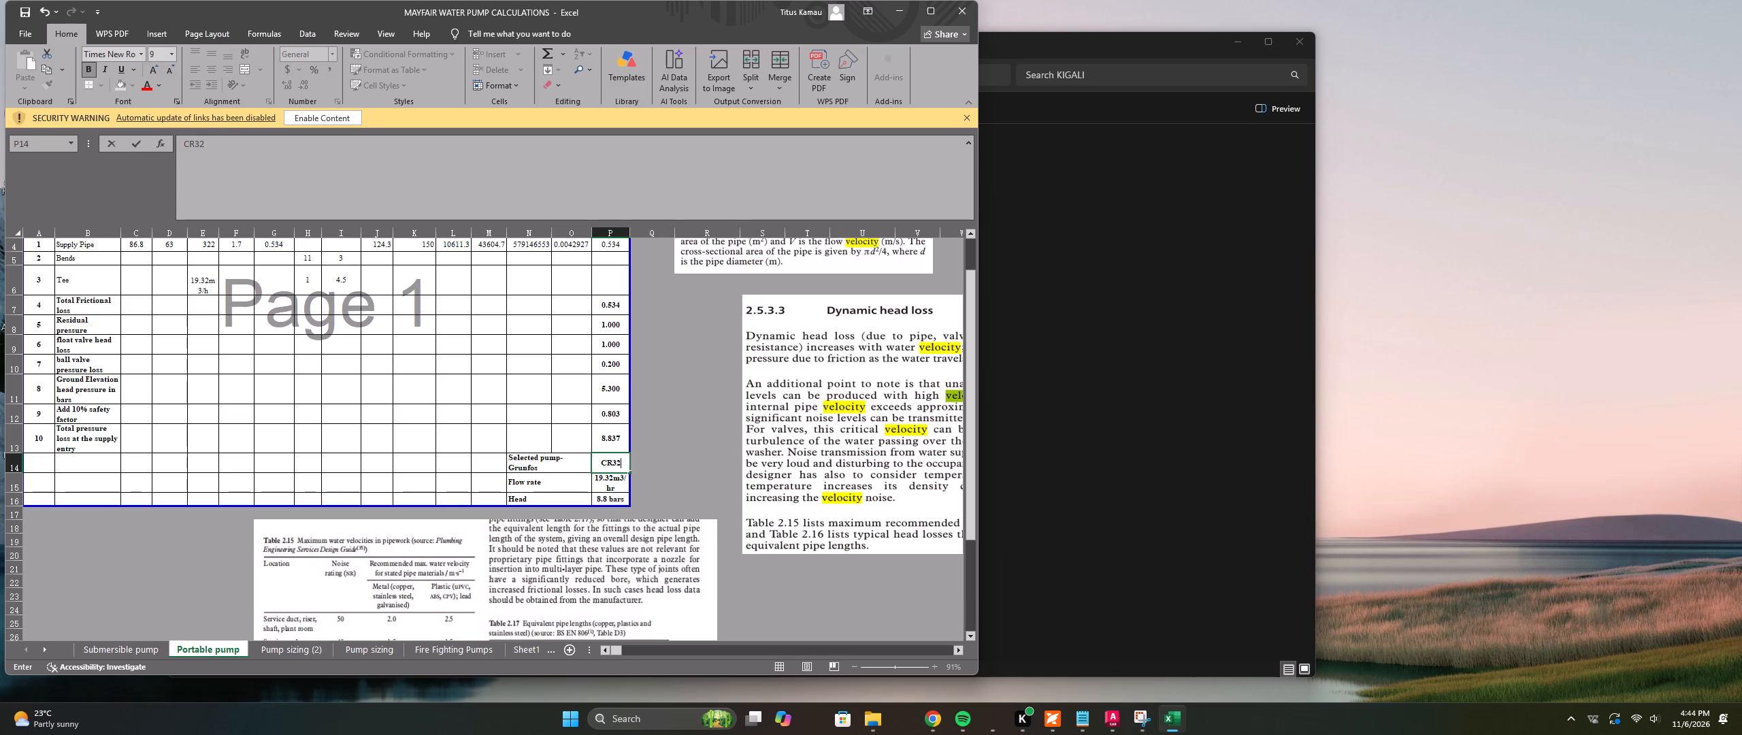
text(-4)
click(447, 473)
Copy the selected pump model from P14 into cell H14 in the same row.
click(624, 465)
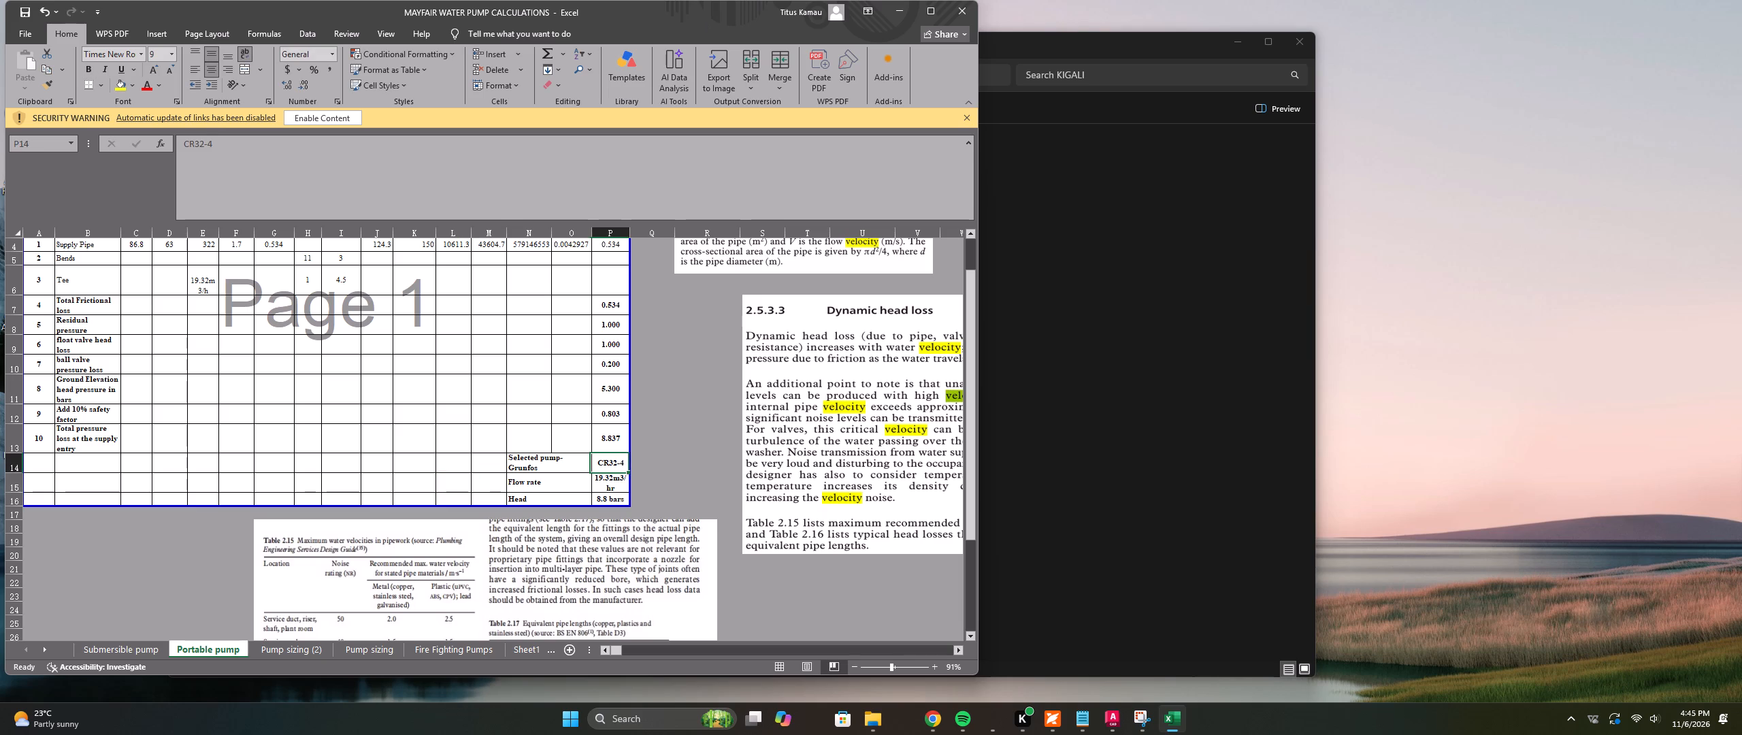
right_click(624, 465)
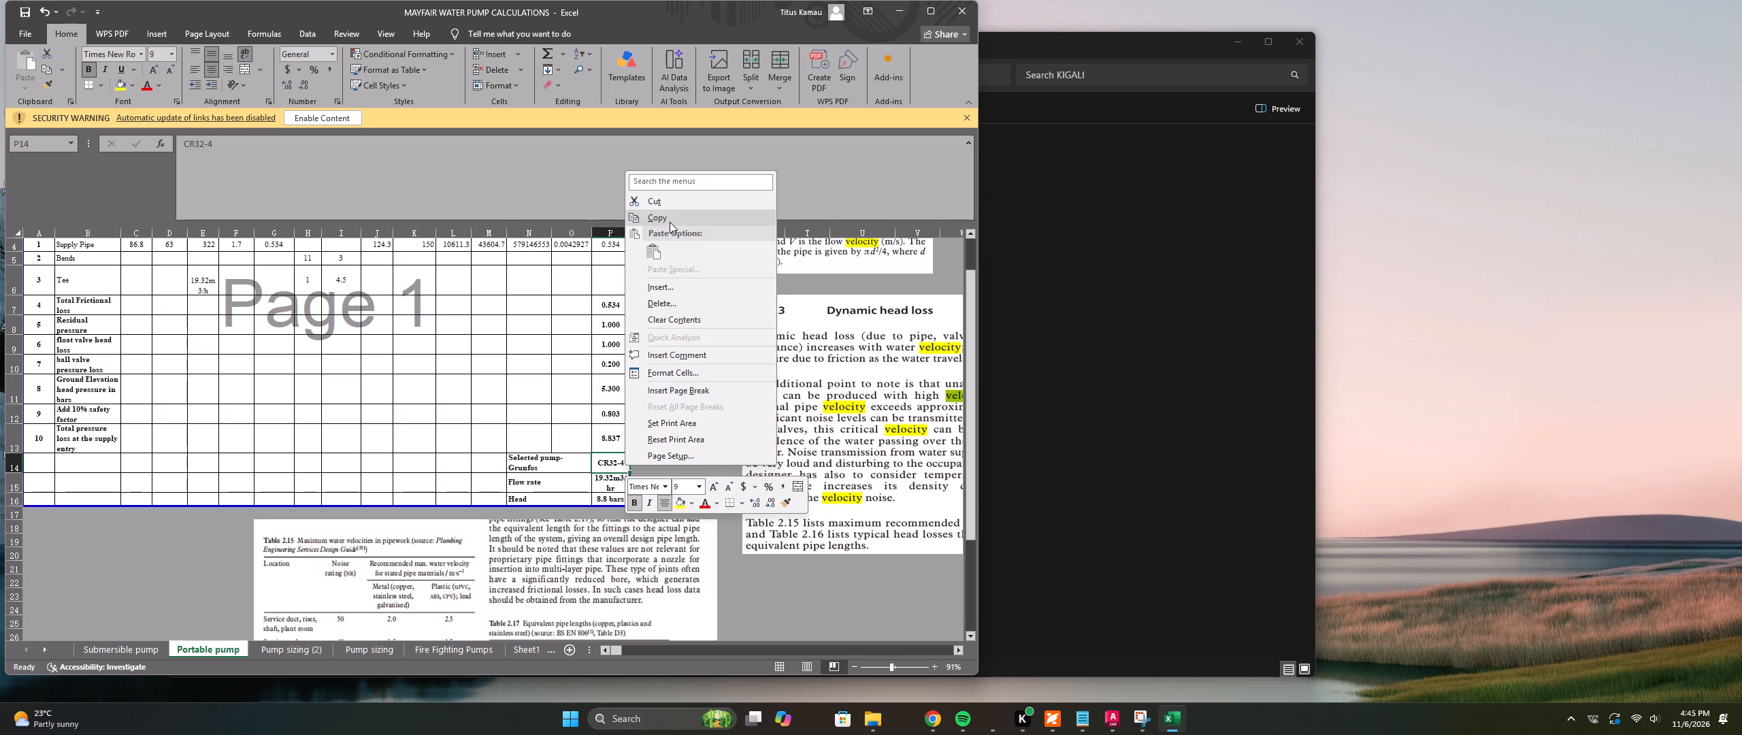
click(670, 222)
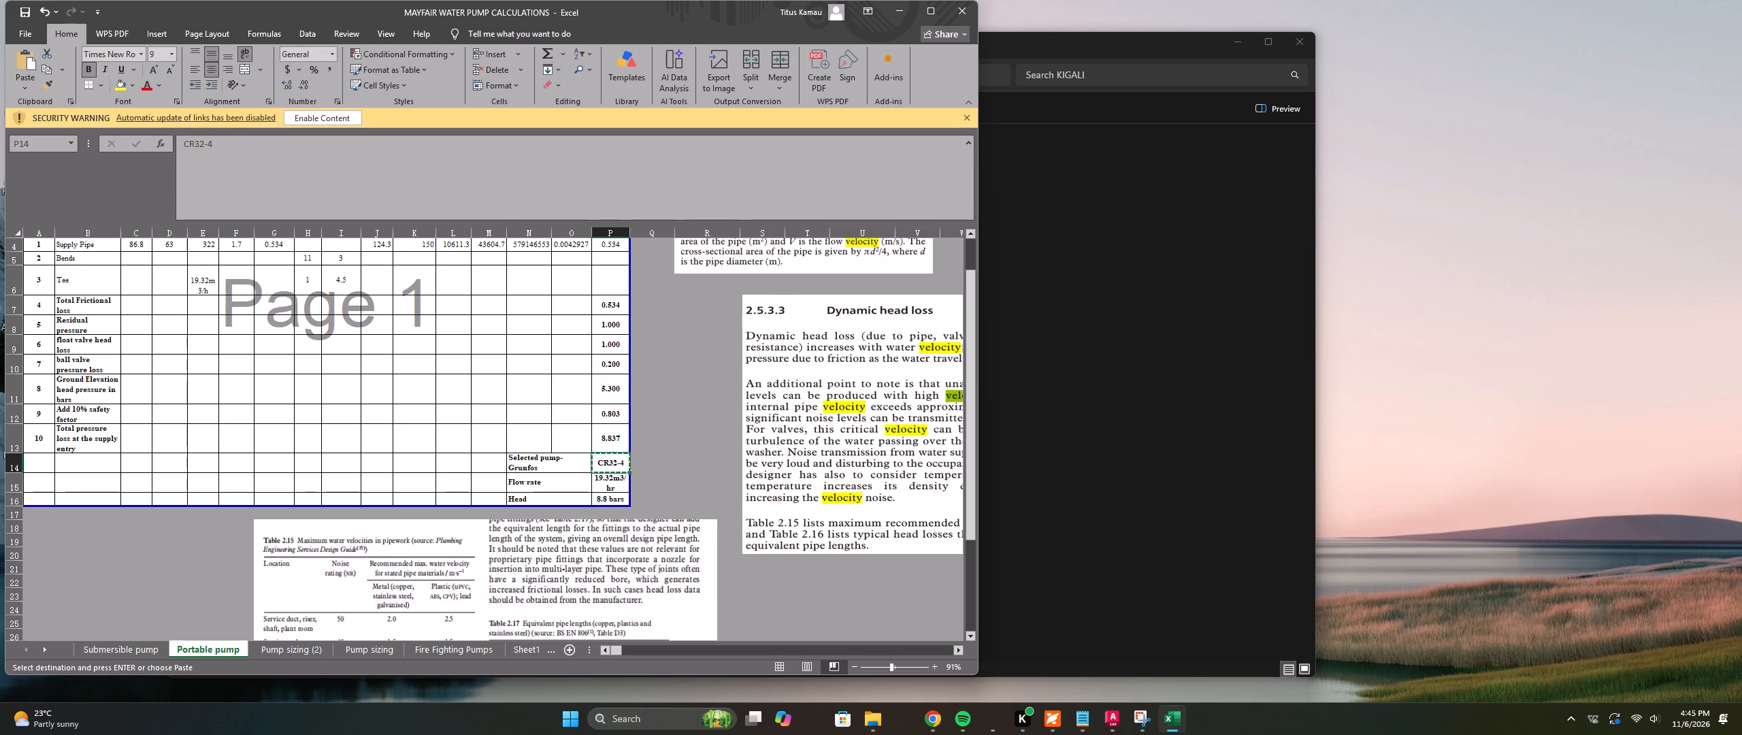
click(314, 464)
right_click(314, 464)
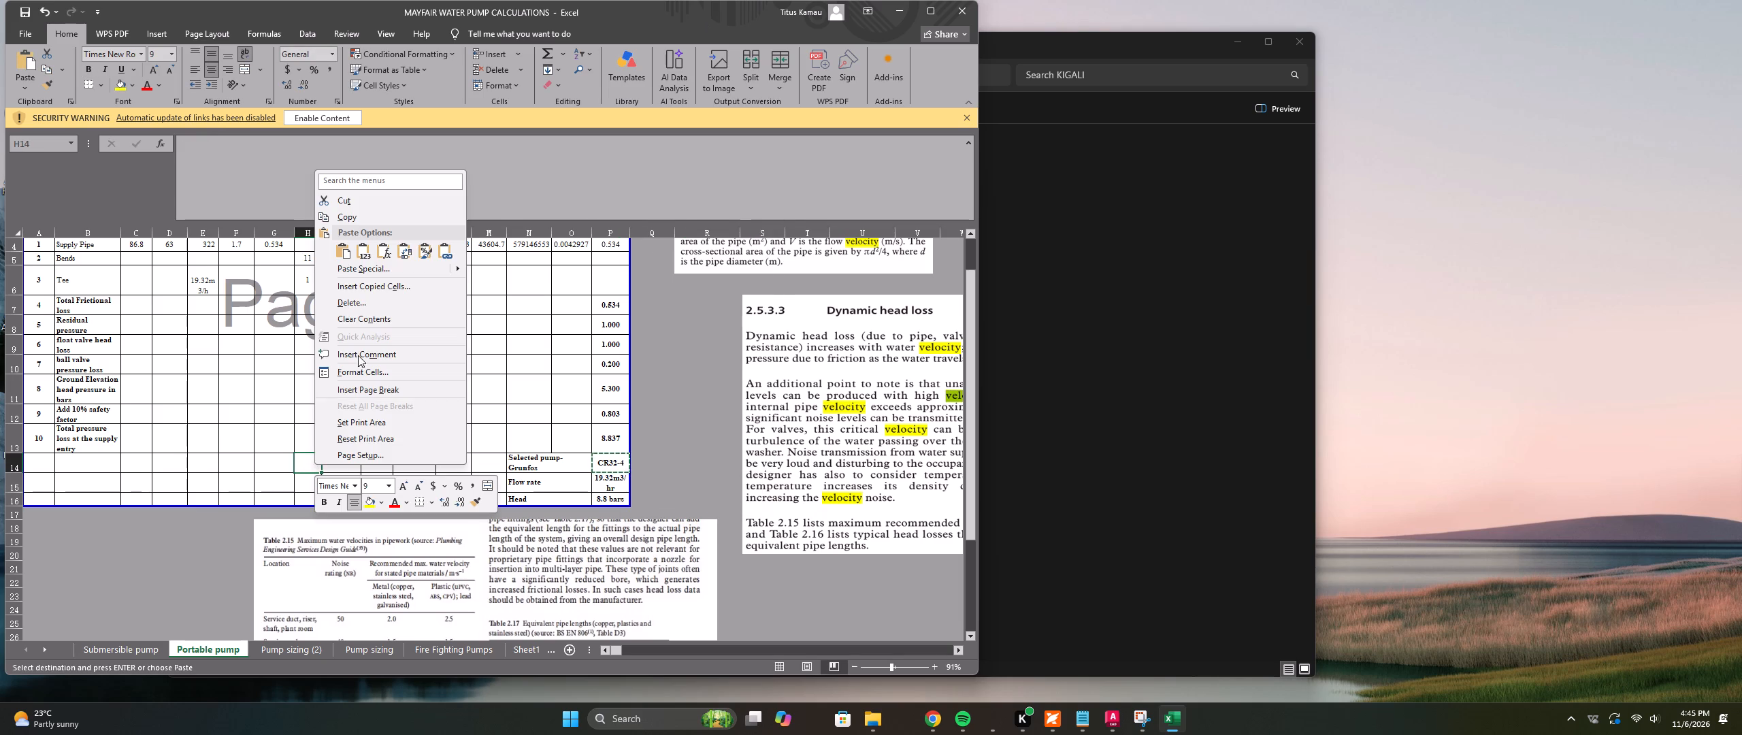
drag(365, 258, 342, 252)
drag(342, 252, 336, 300)
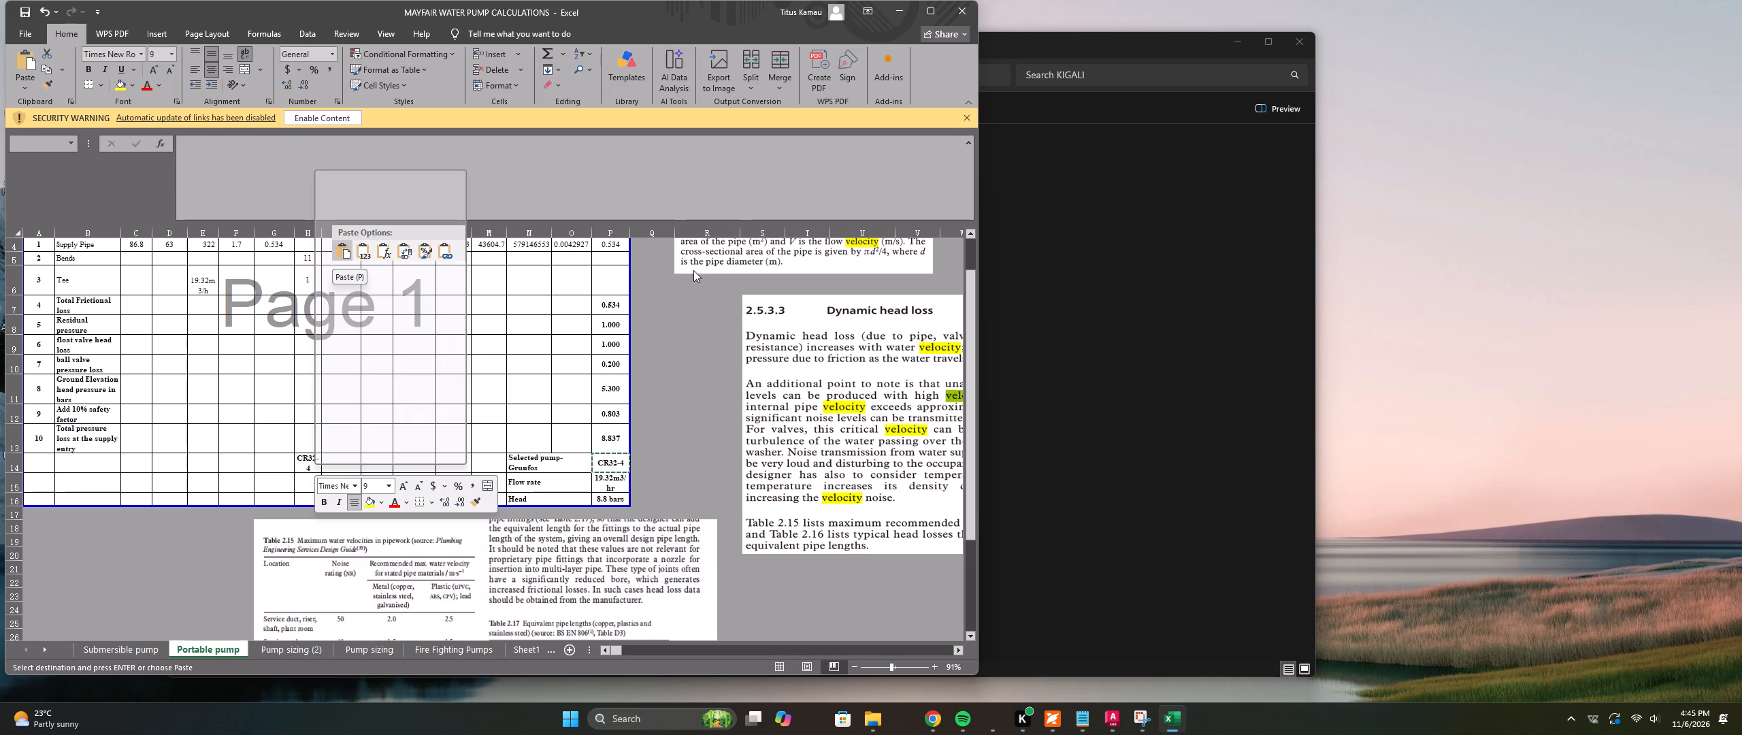
click(347, 253)
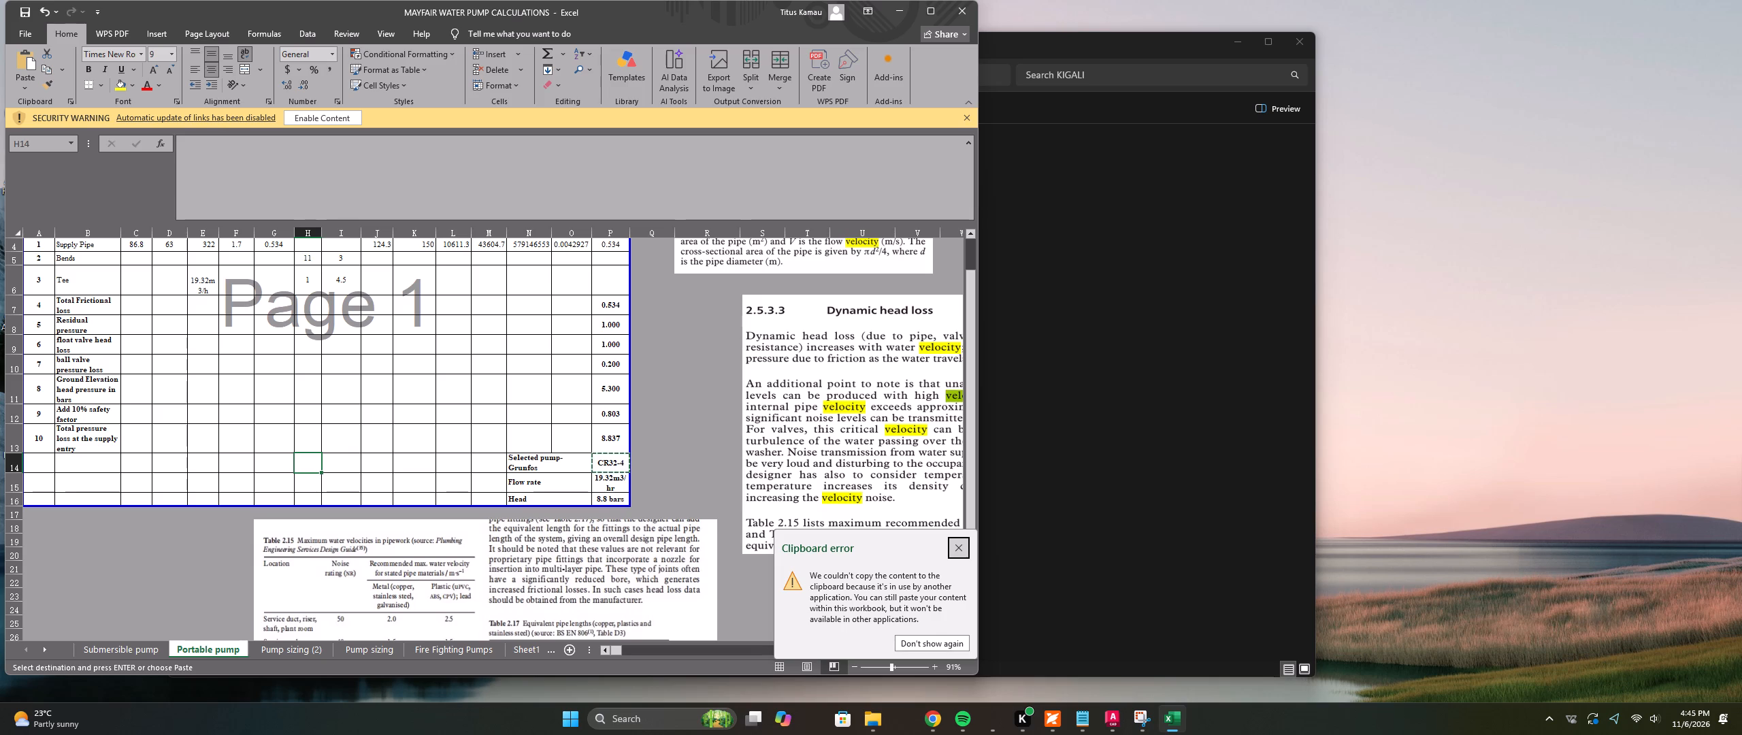
click(311, 459)
right_click(309, 465)
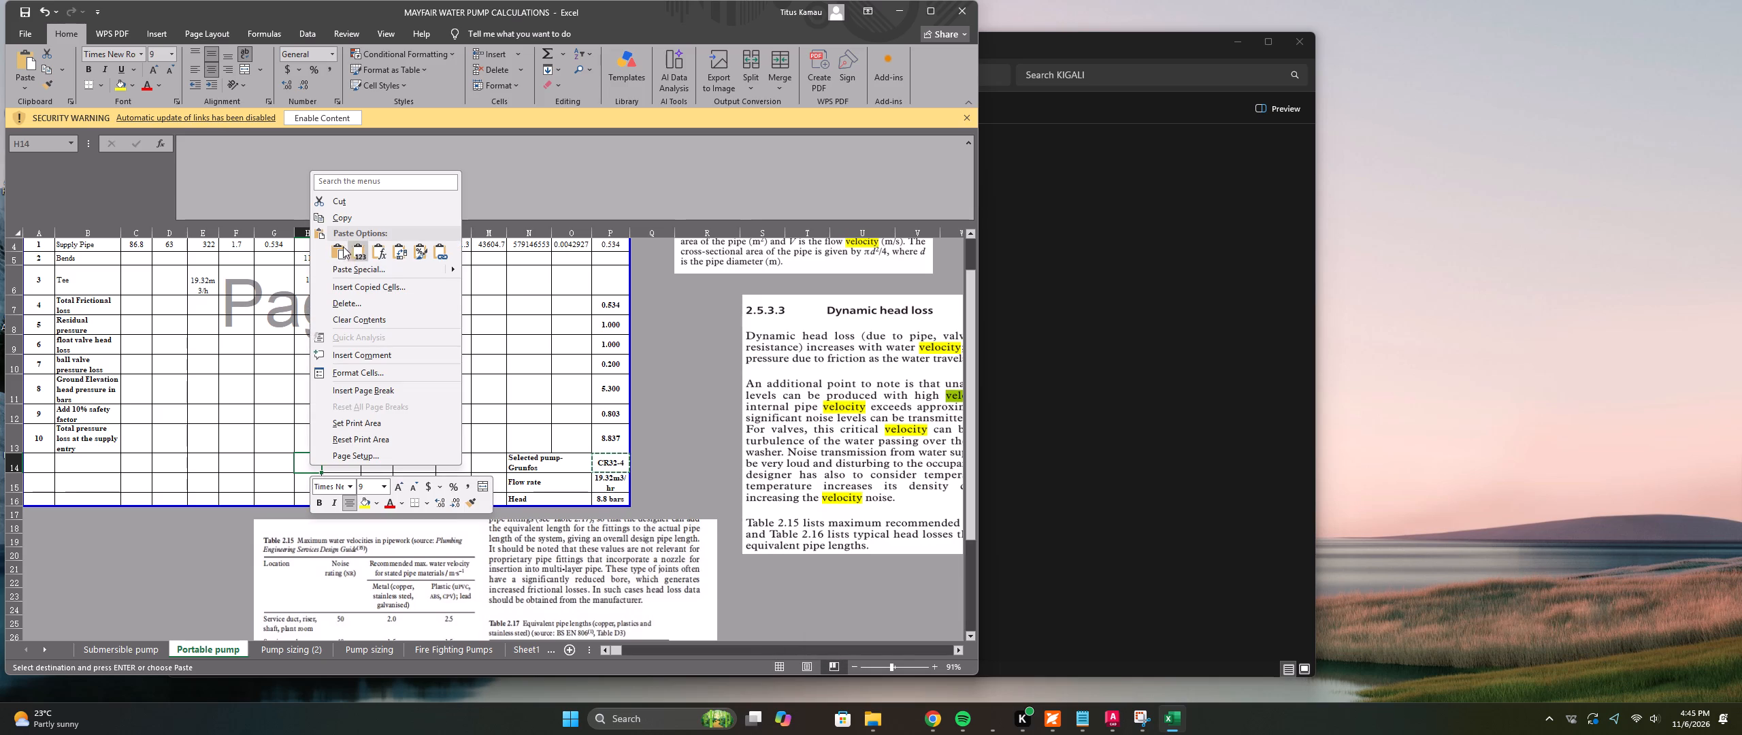
click(340, 247)
Enter the pump brand Grundfos in cell G14, beside the copied model.
click(289, 461)
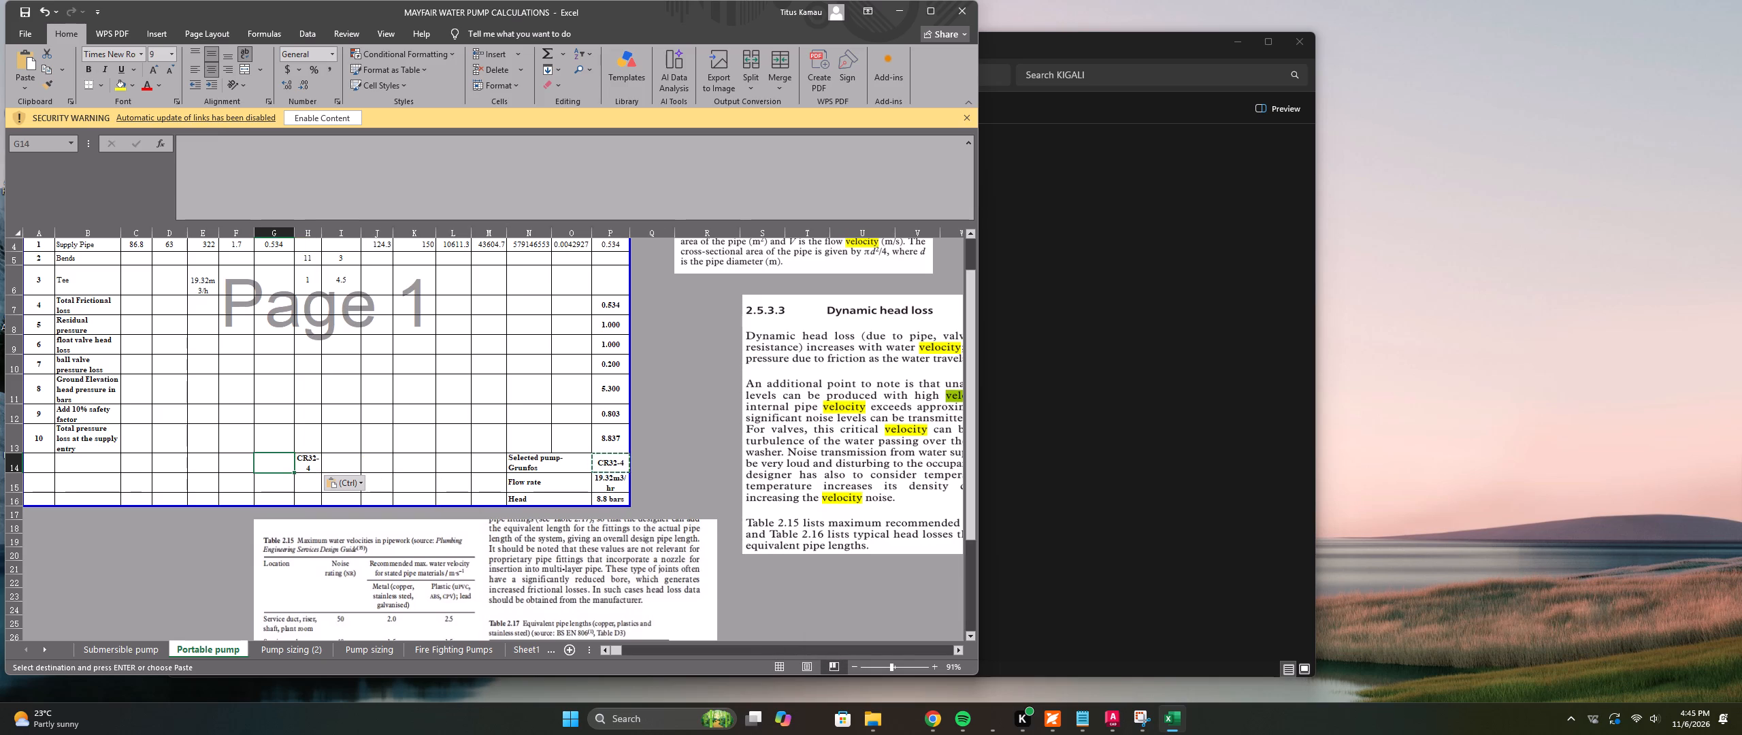
key(shift+f)
key(shift+BackSpace)
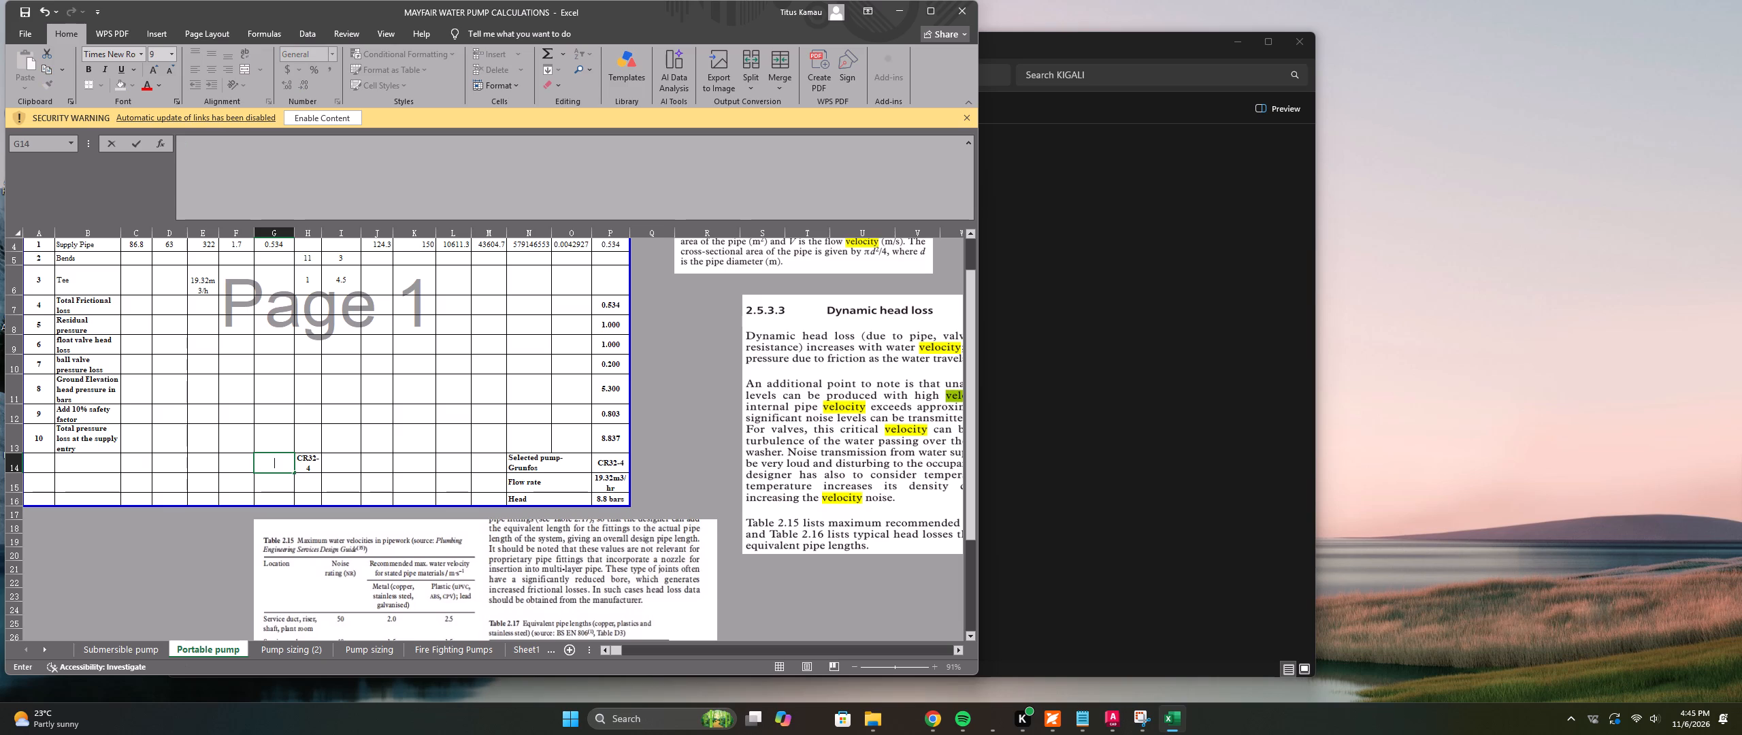
text(Grund)
text(for)
key(BackSpace)
key(s)
click(332, 459)
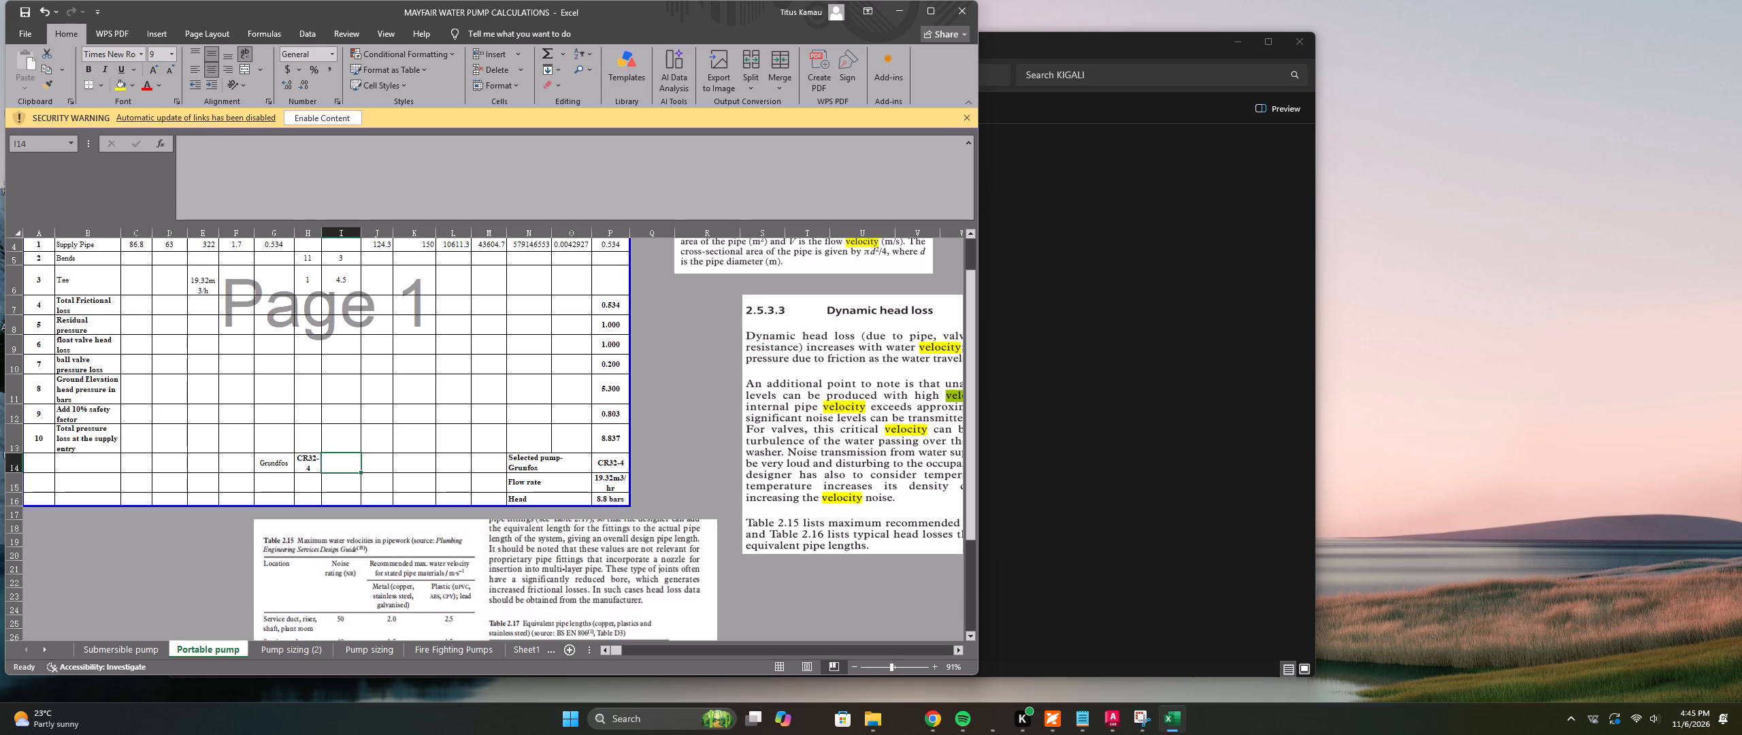
Enter the second pump brand, Davis, in cell G15 below Grundfos.
click(282, 480)
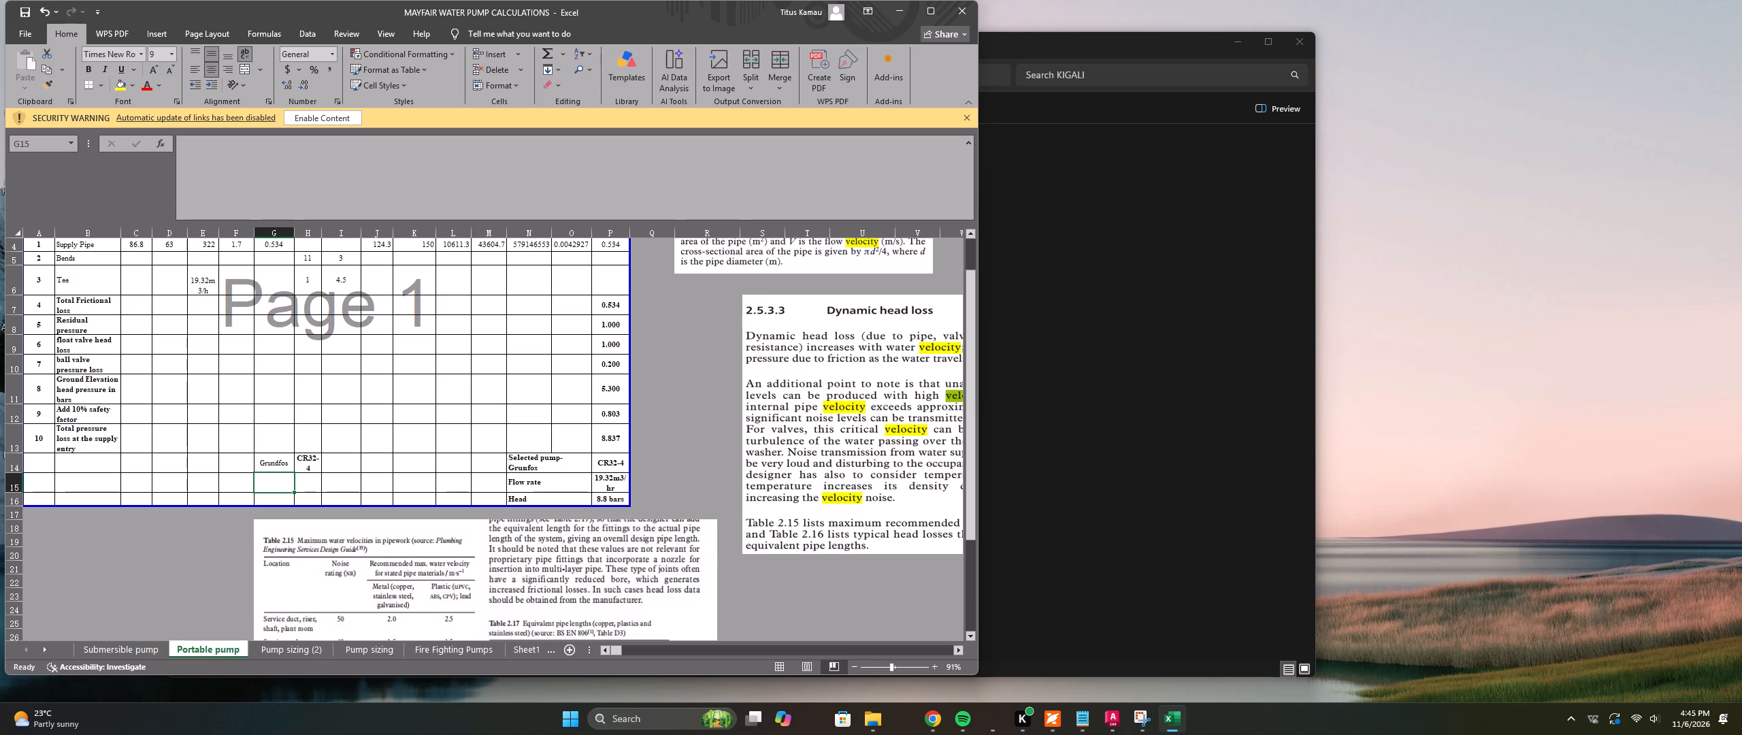
click(286, 476)
text(Dav)
text(is)
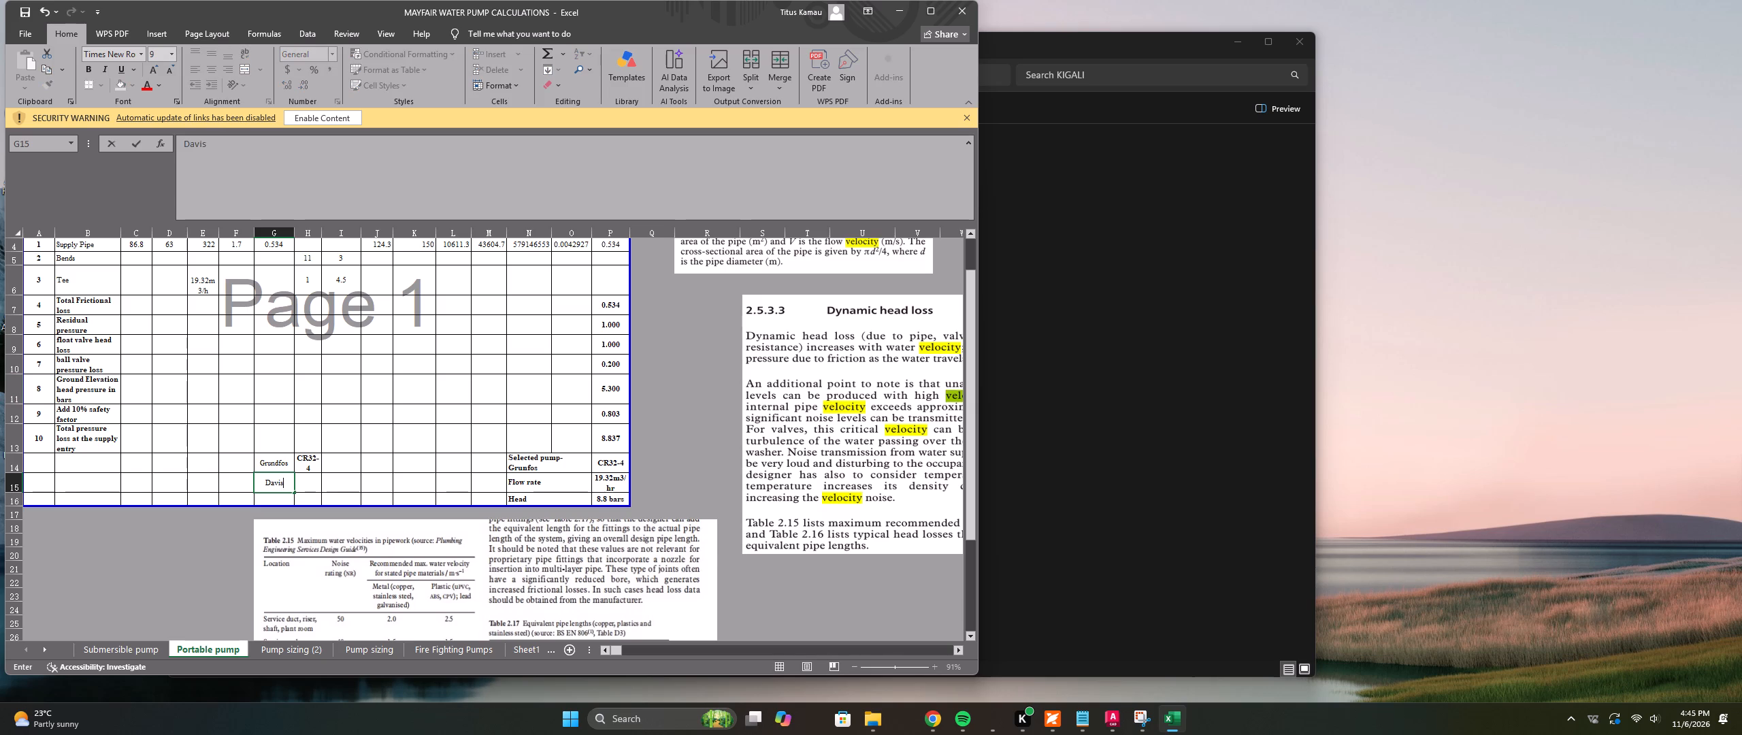
click(316, 484)
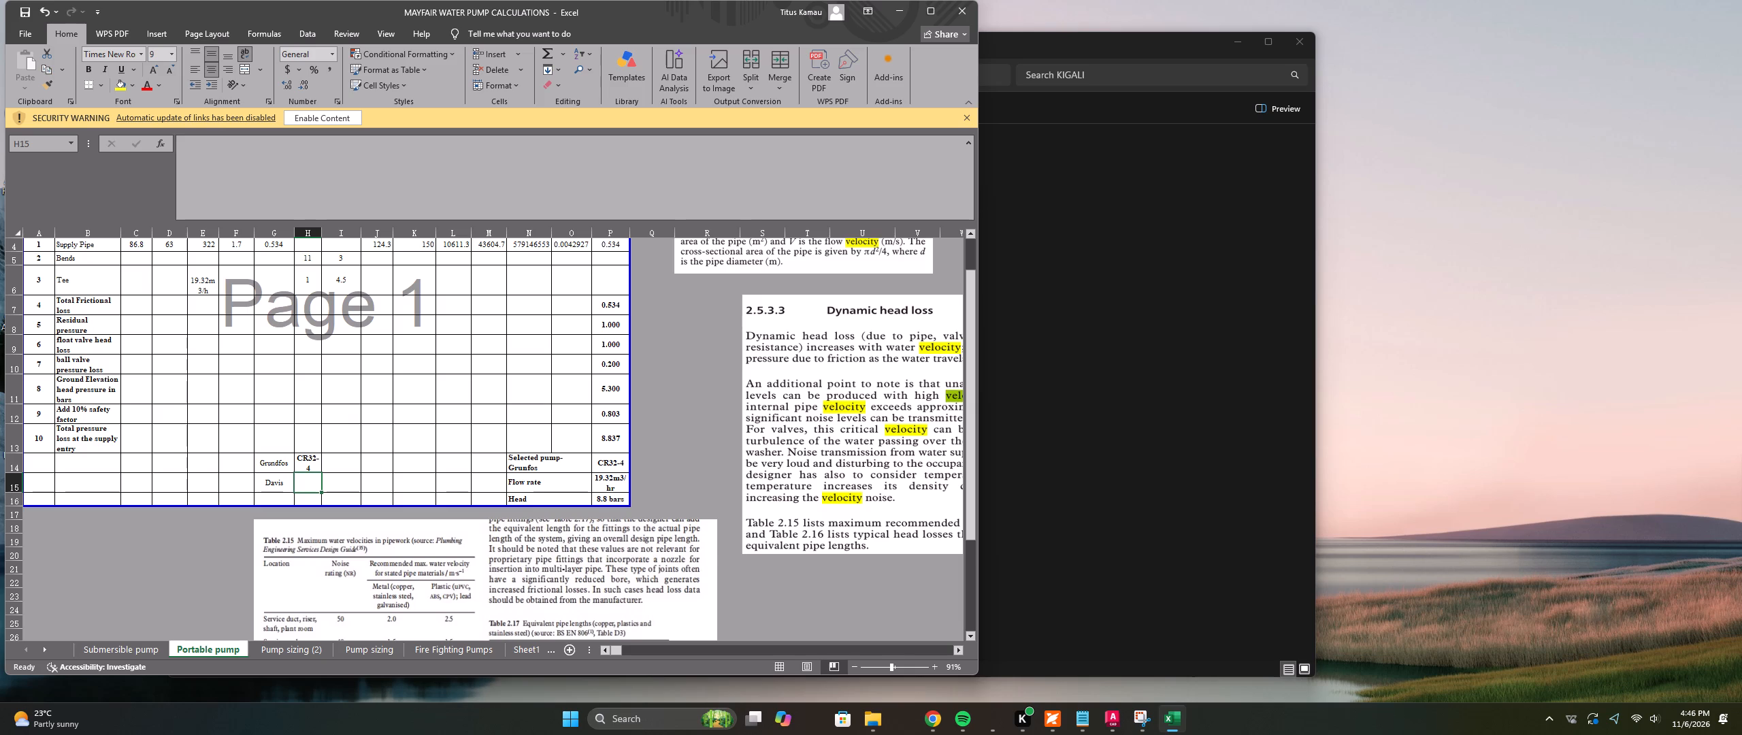
Enter the note "Self priming/non- priming" in cell I14 of the Grundfos row.
click(354, 459)
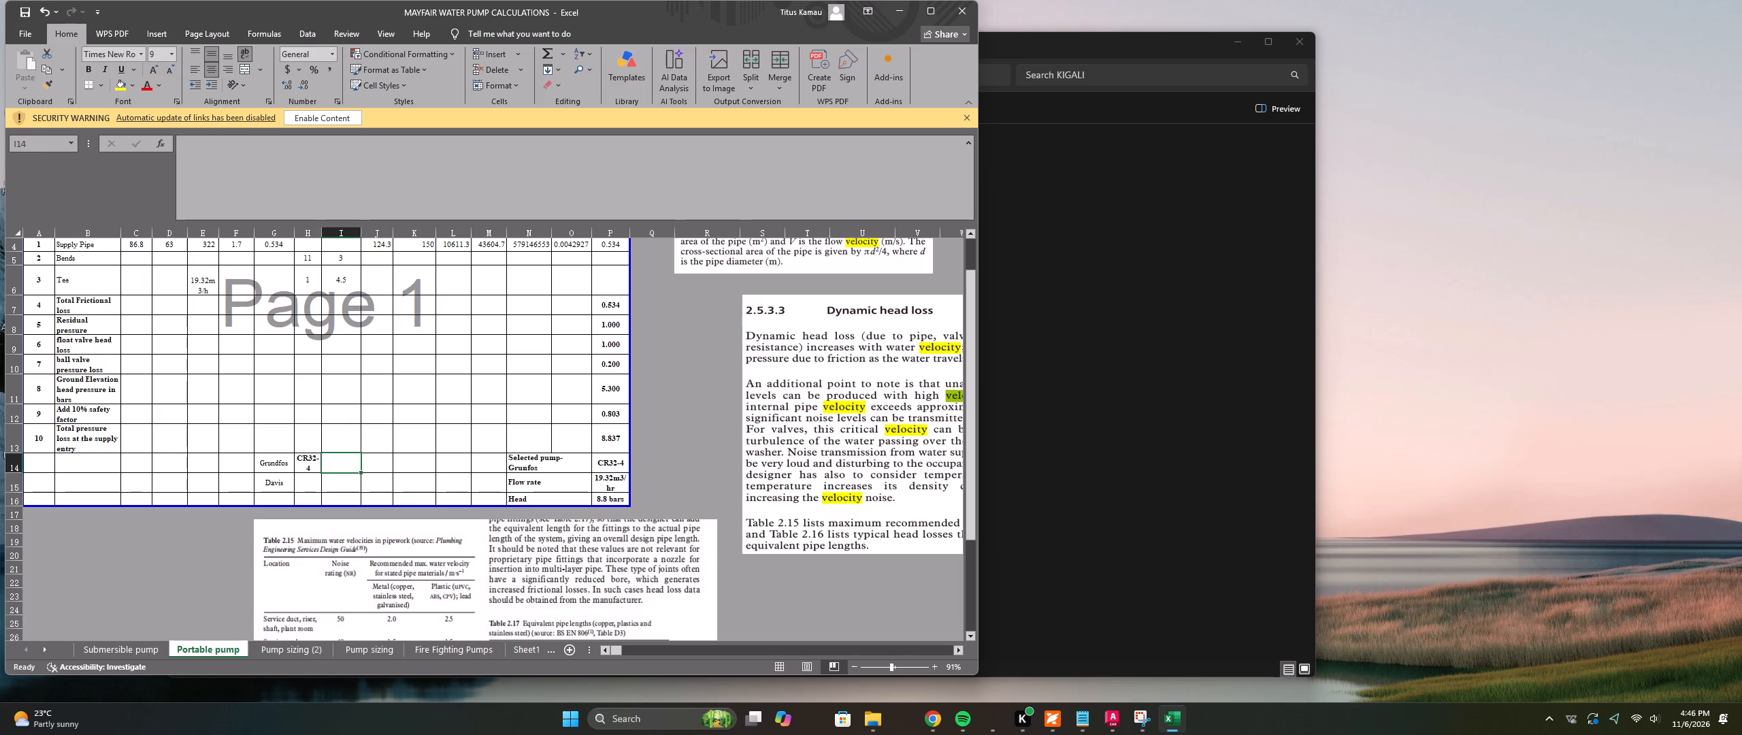
text(Self)
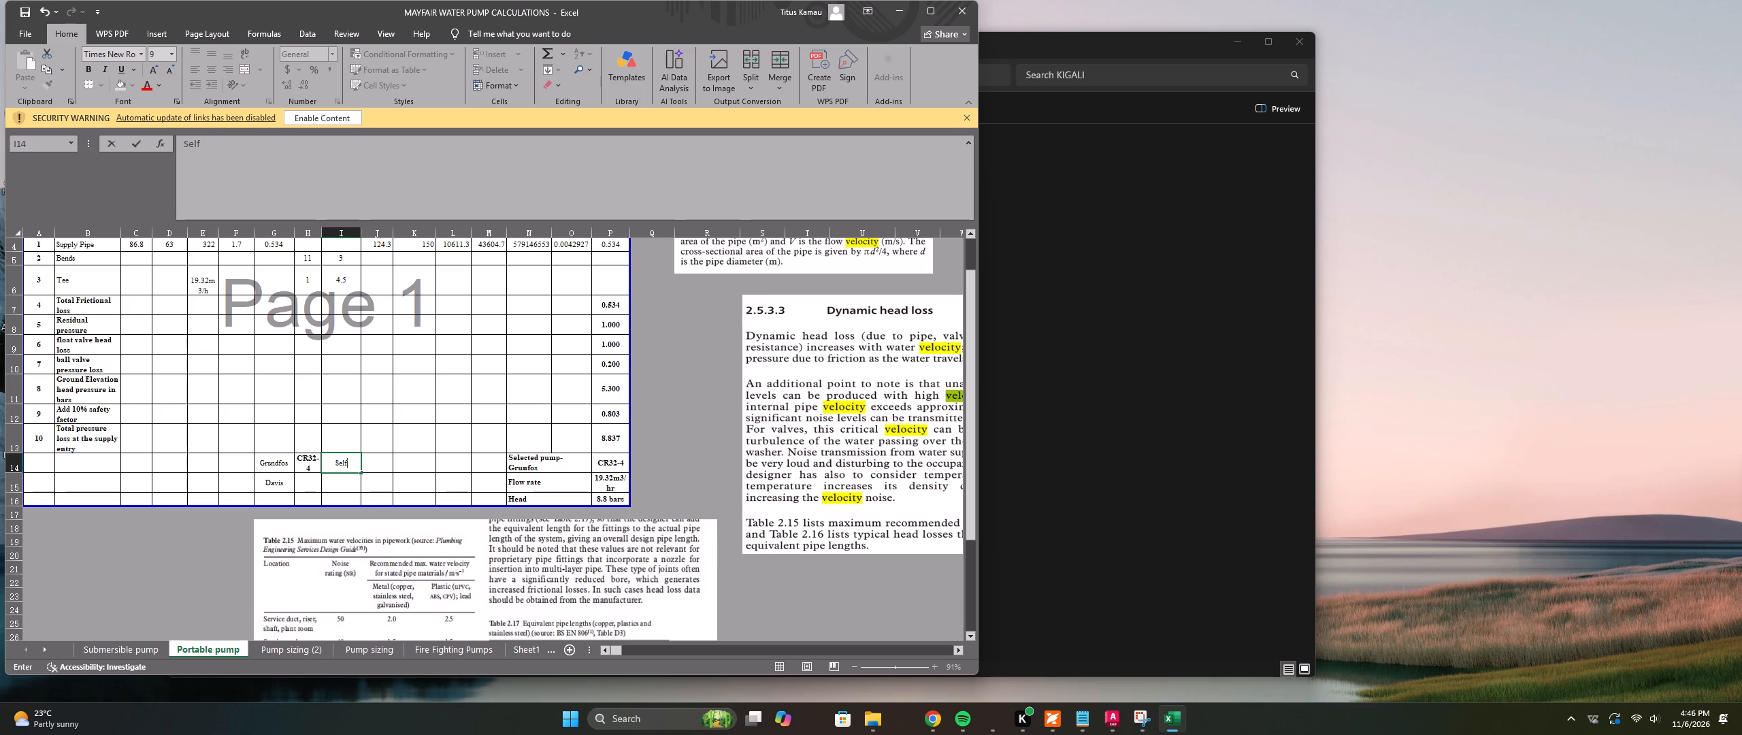
key(space)
text(priming)
key(slash)
text(non)
text(- priming)
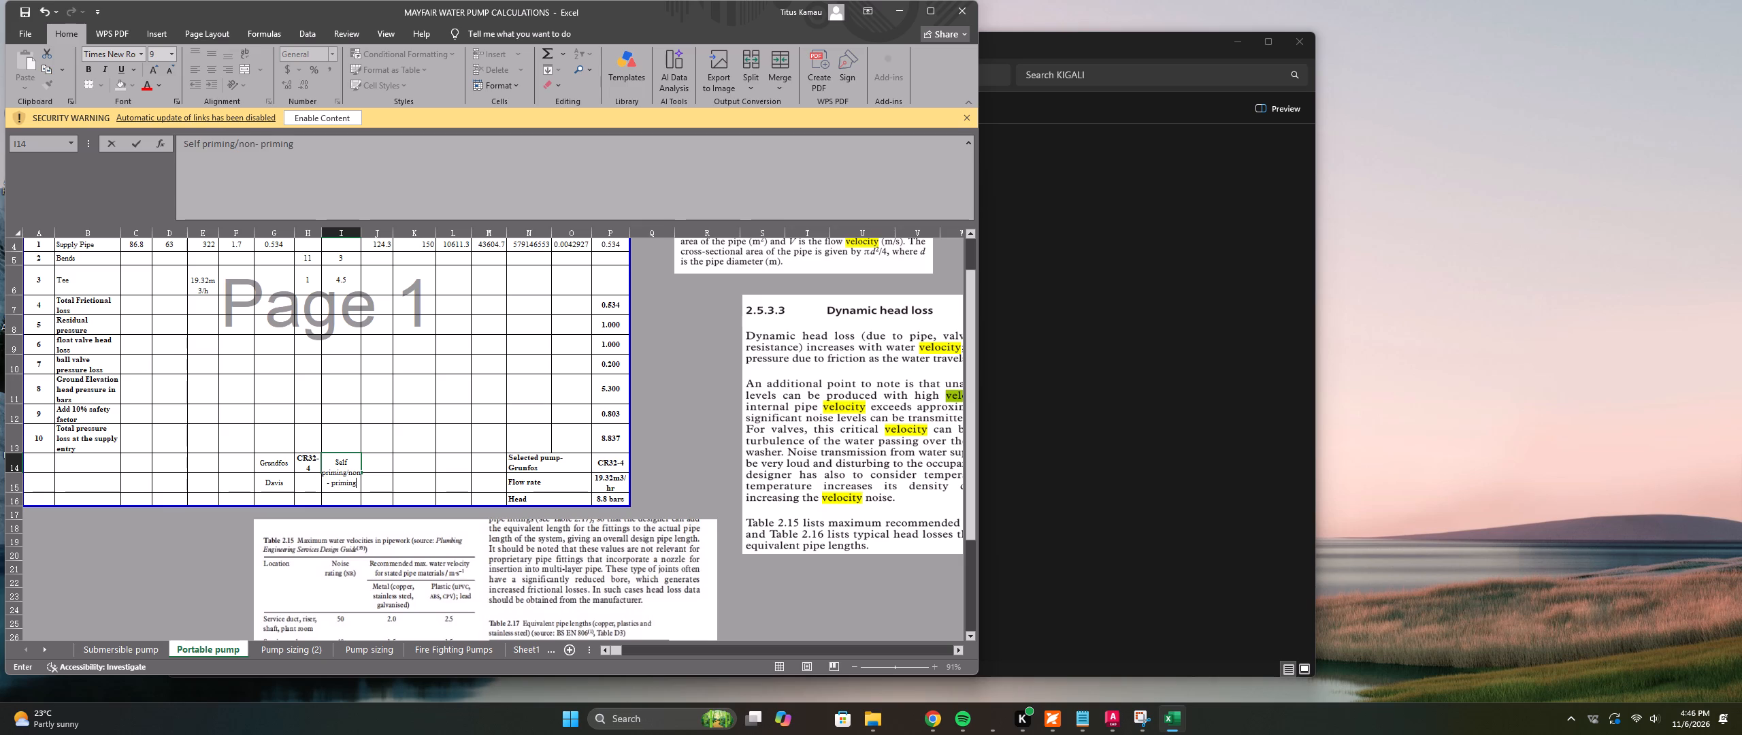
click(384, 470)
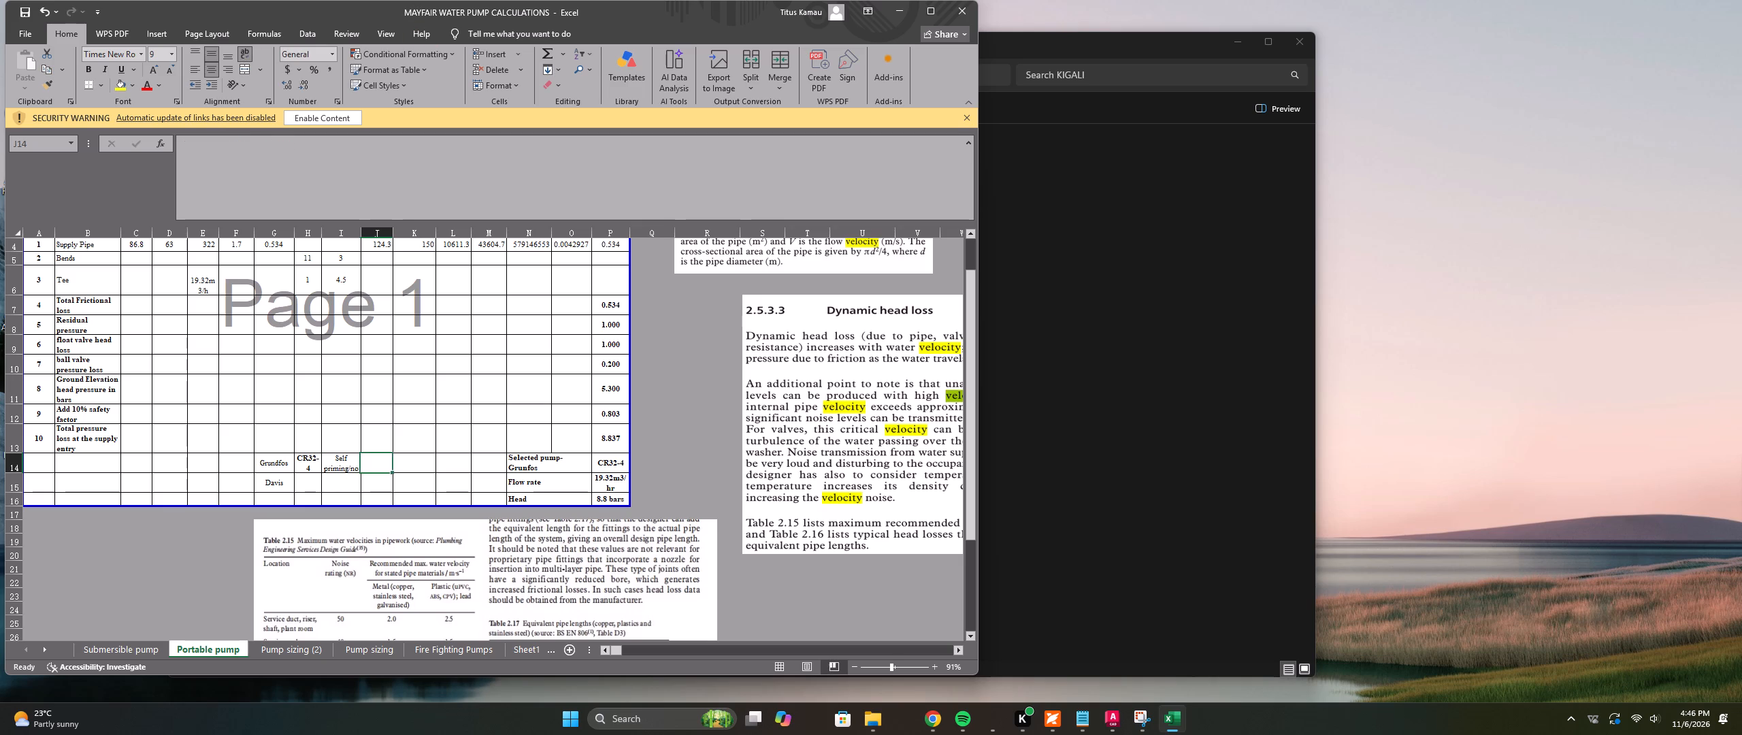
Merge and center cells I14 to K14 so the priming note spans all three columns.
click(339, 458)
drag(344, 461, 395, 461)
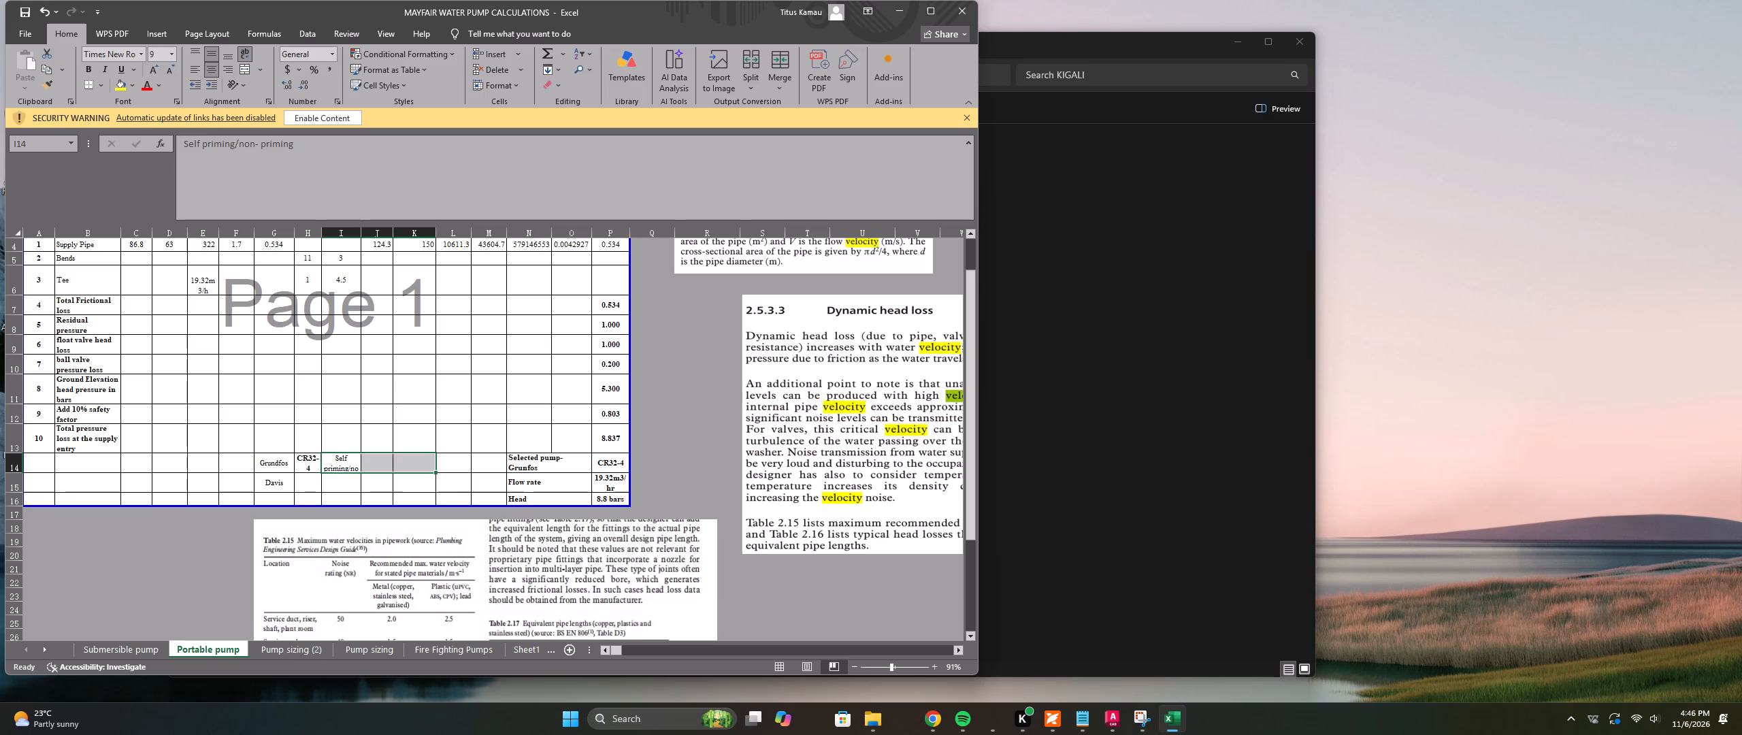
click(245, 84)
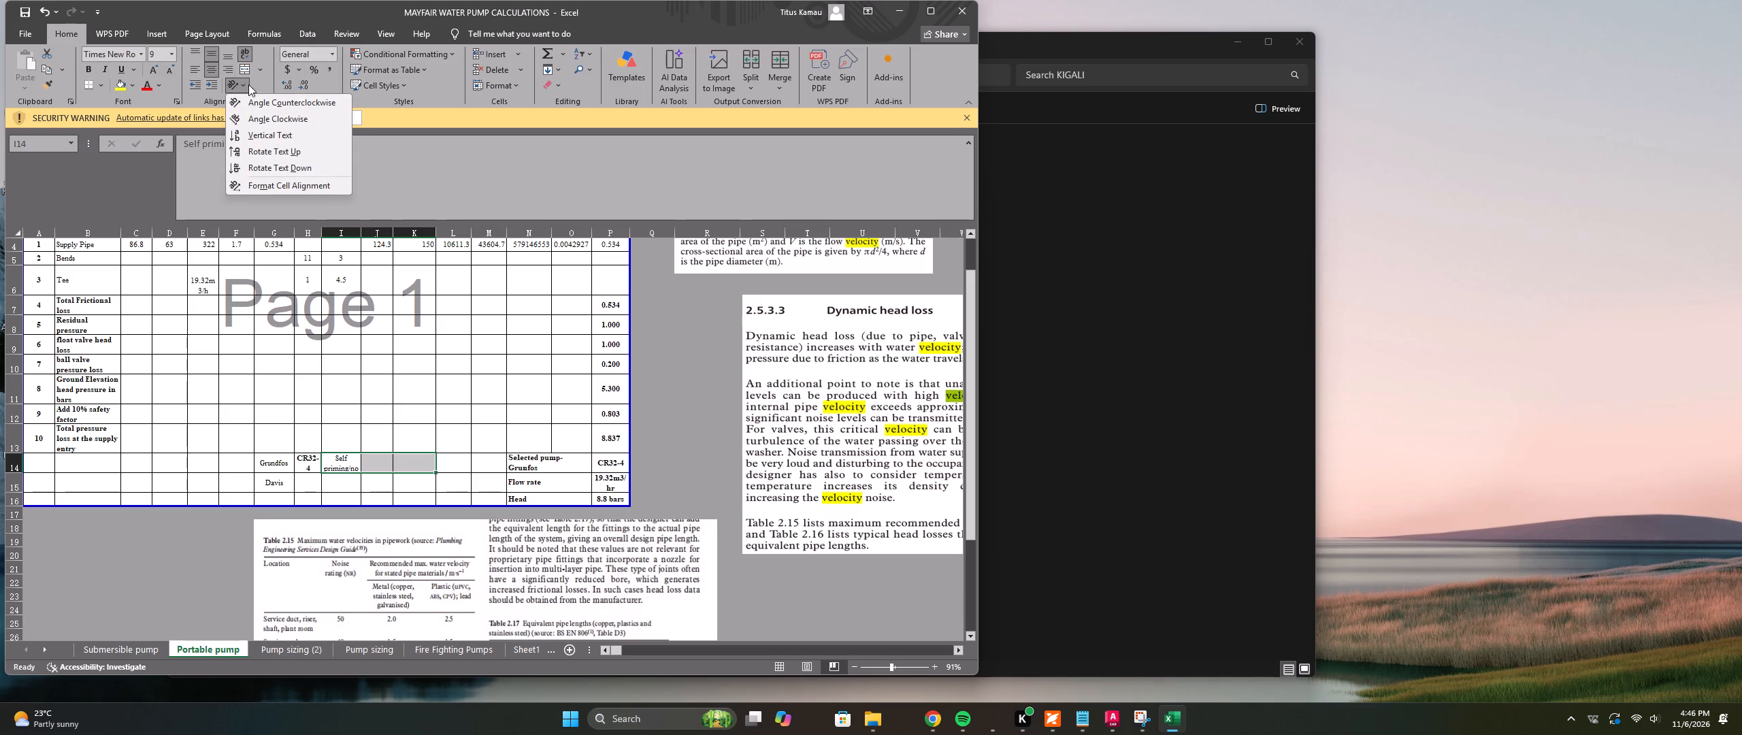
click(259, 68)
click(273, 86)
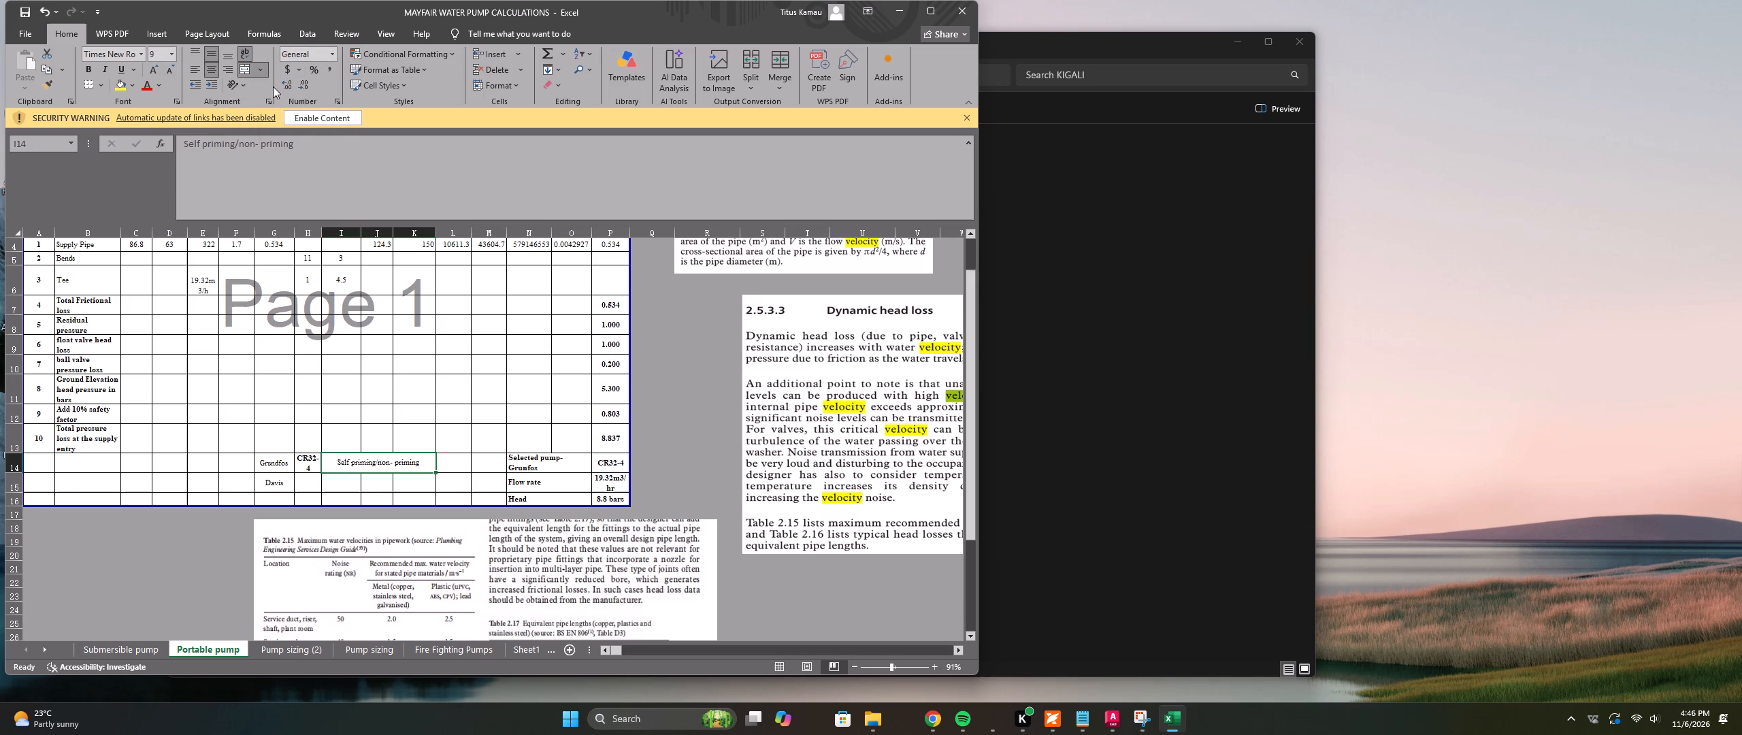
click(515, 330)
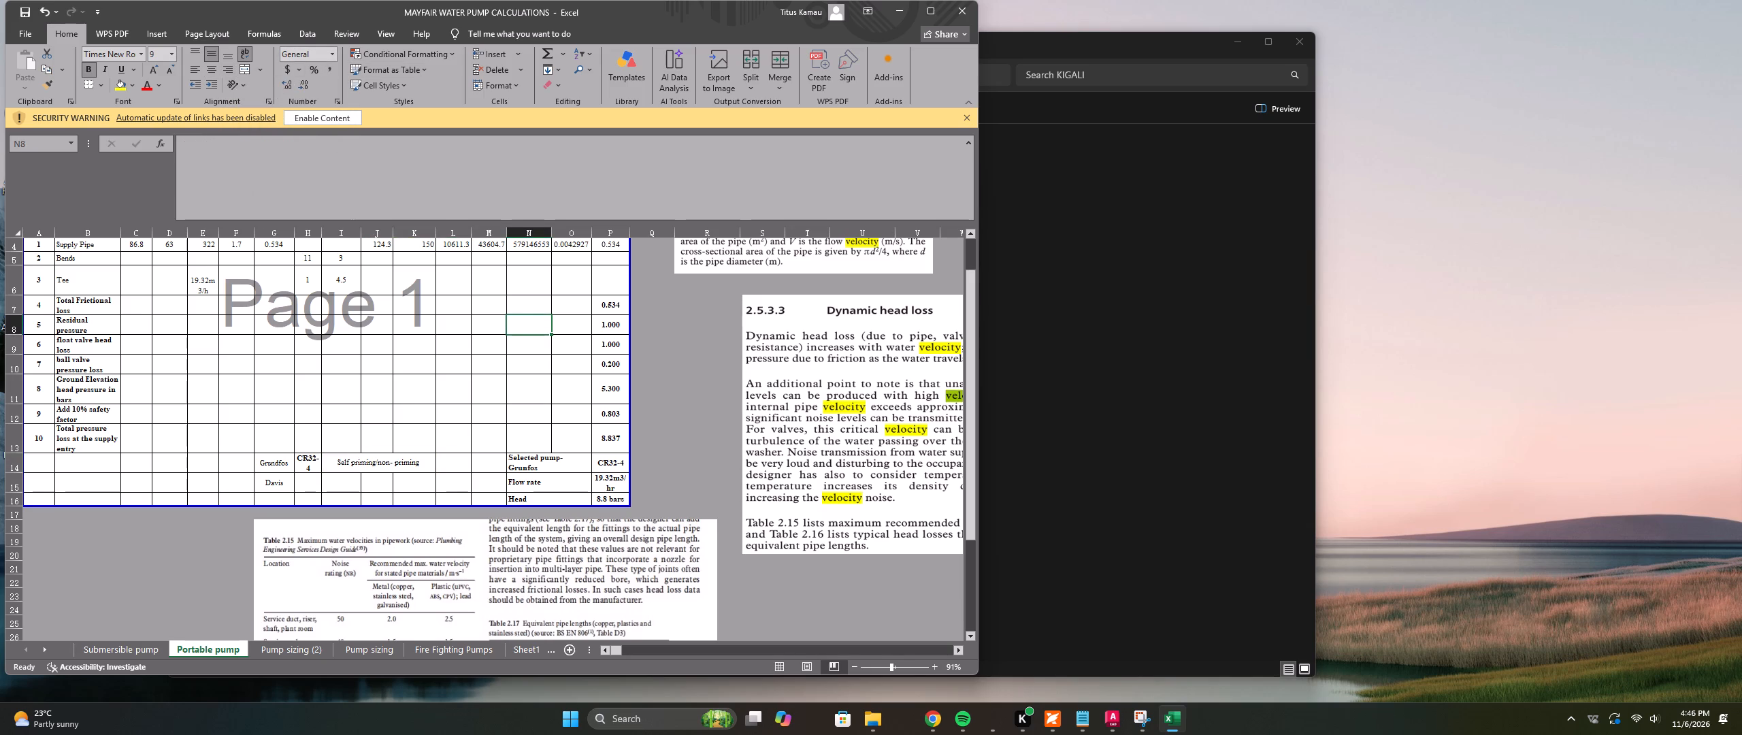
Fill the merged priming note cell I14 in the Grundfos row with the standard red color.
click(306, 486)
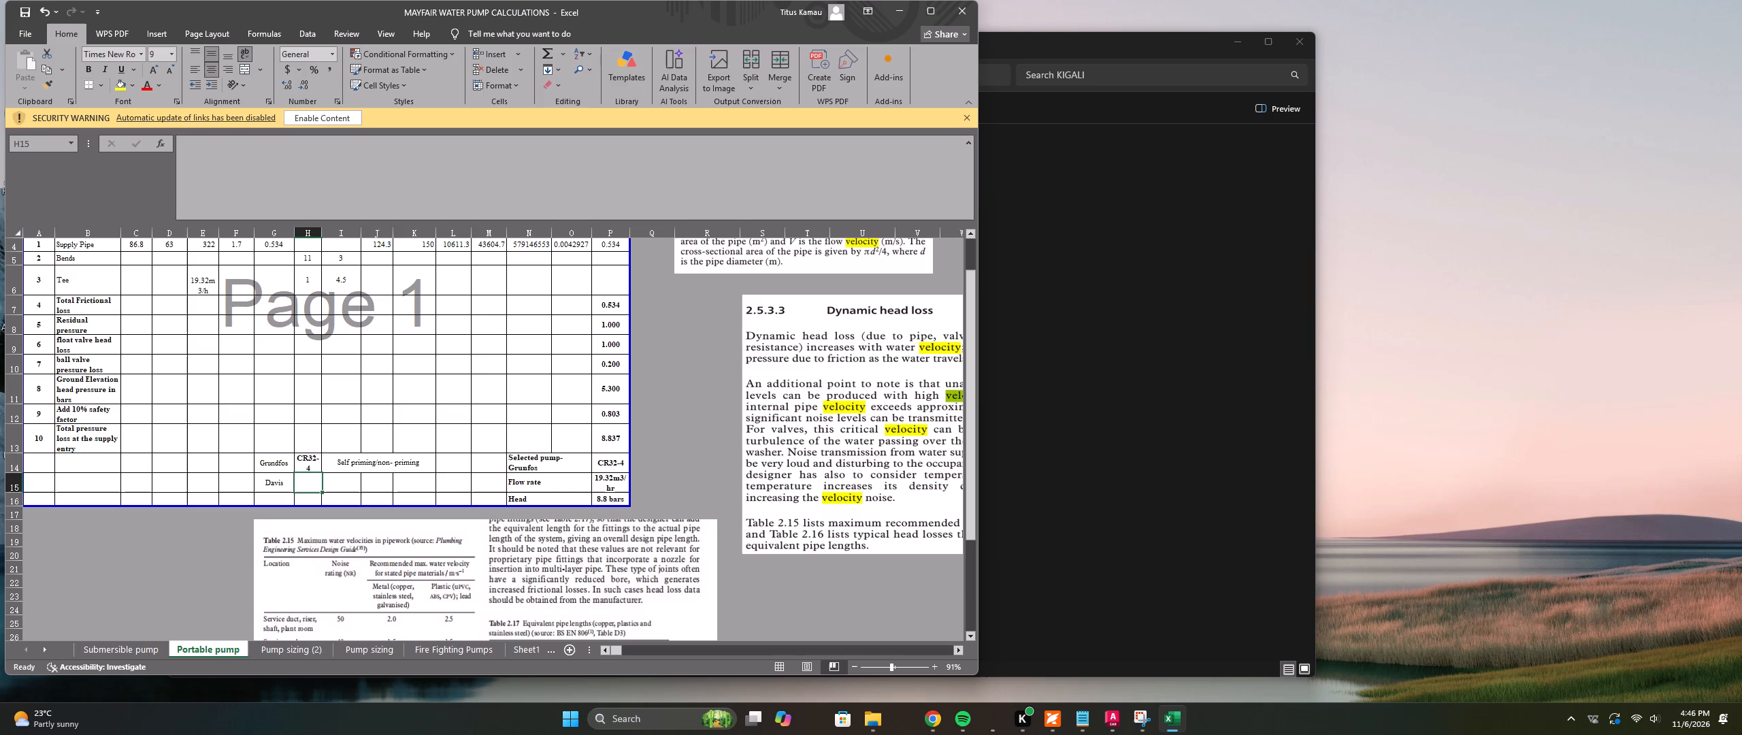
scroll(291, 431, up, 1)
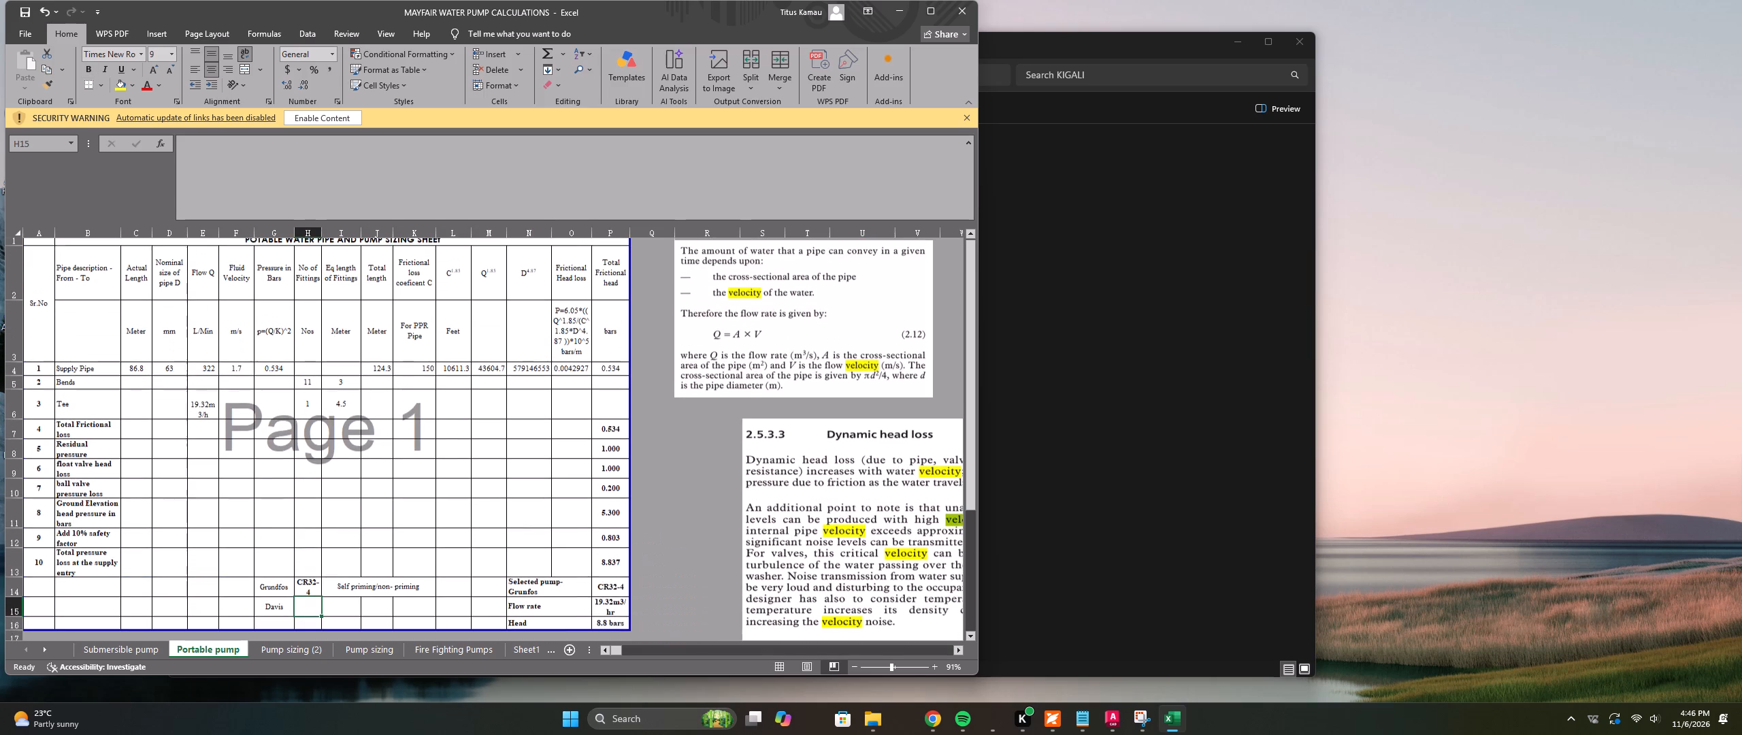
click(390, 595)
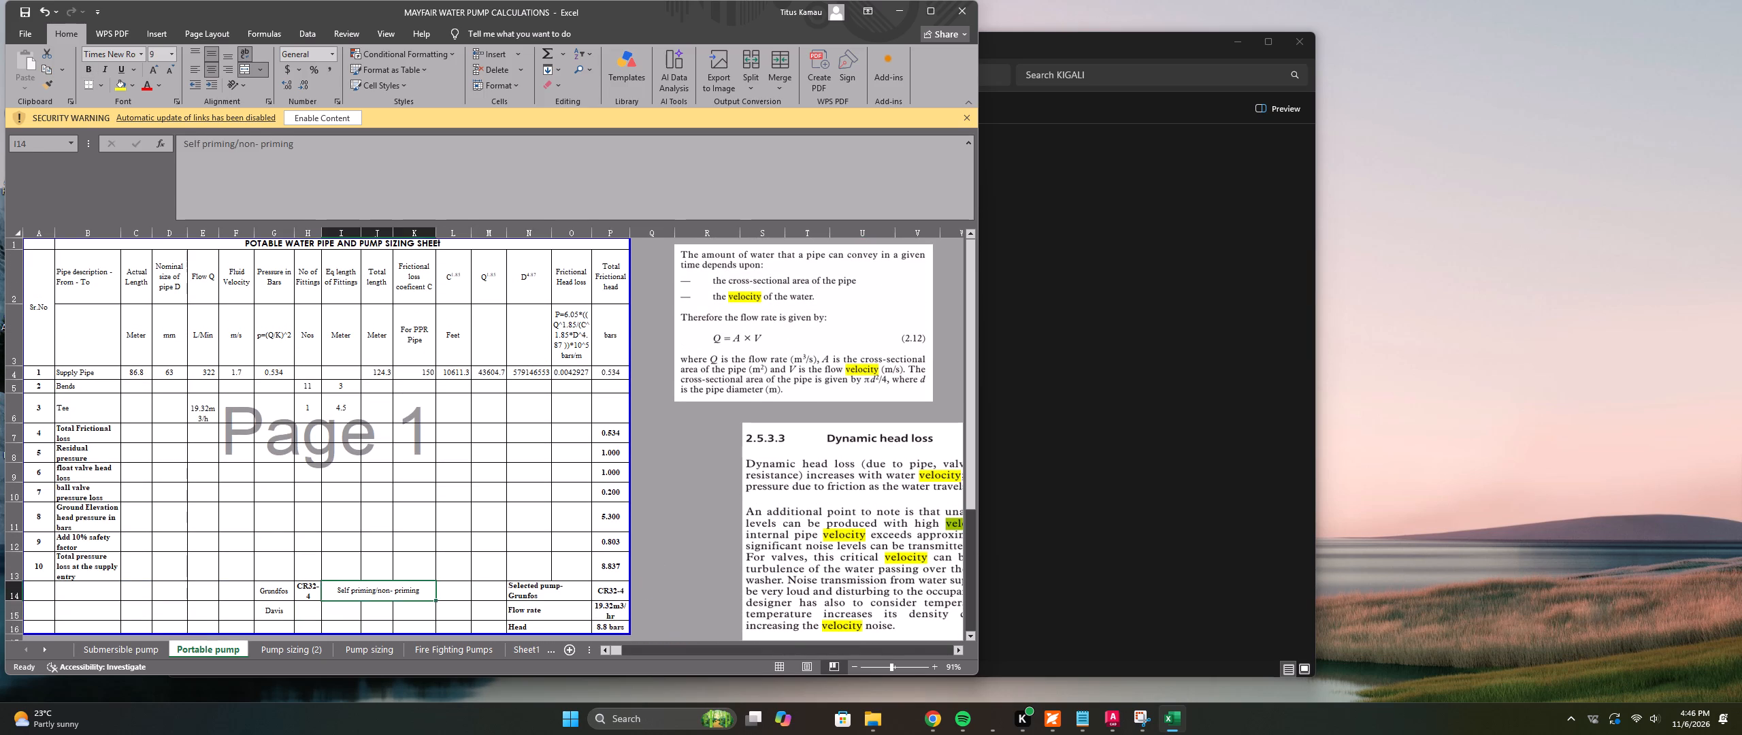
click(133, 85)
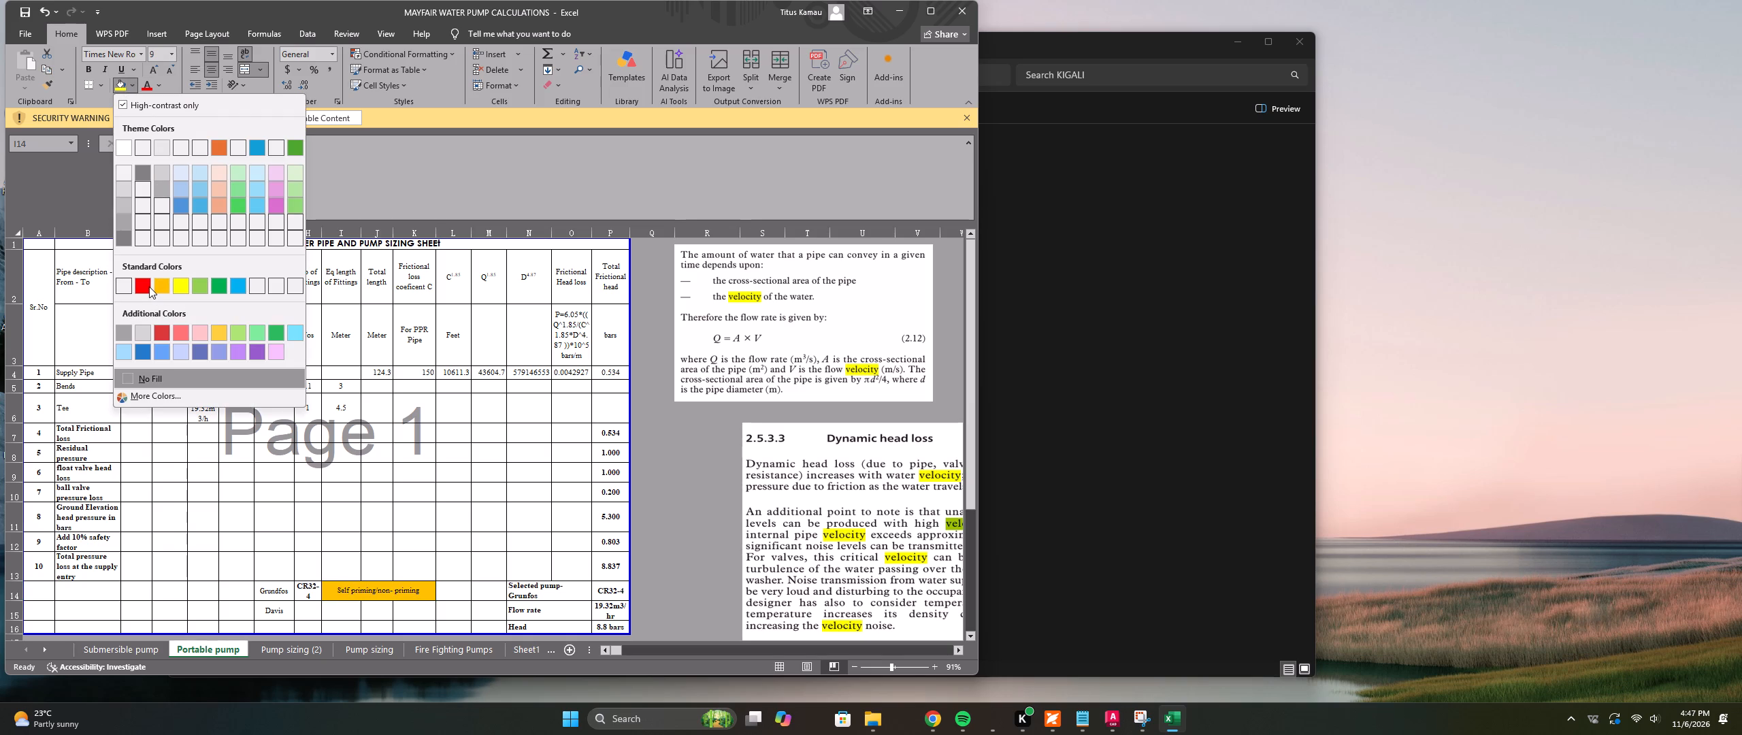
click(149, 287)
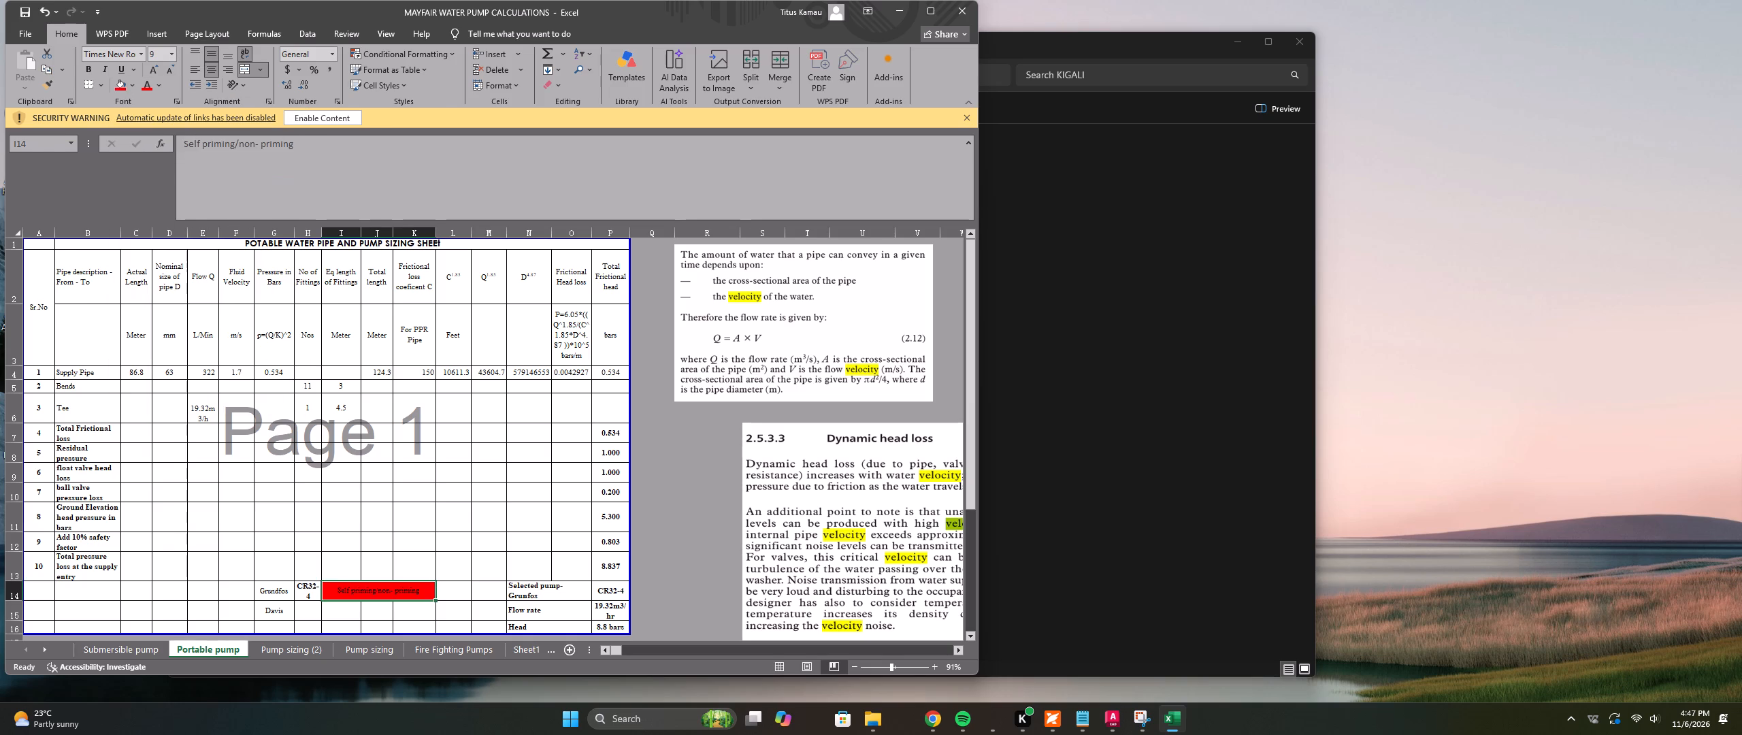
click(454, 386)
click(313, 615)
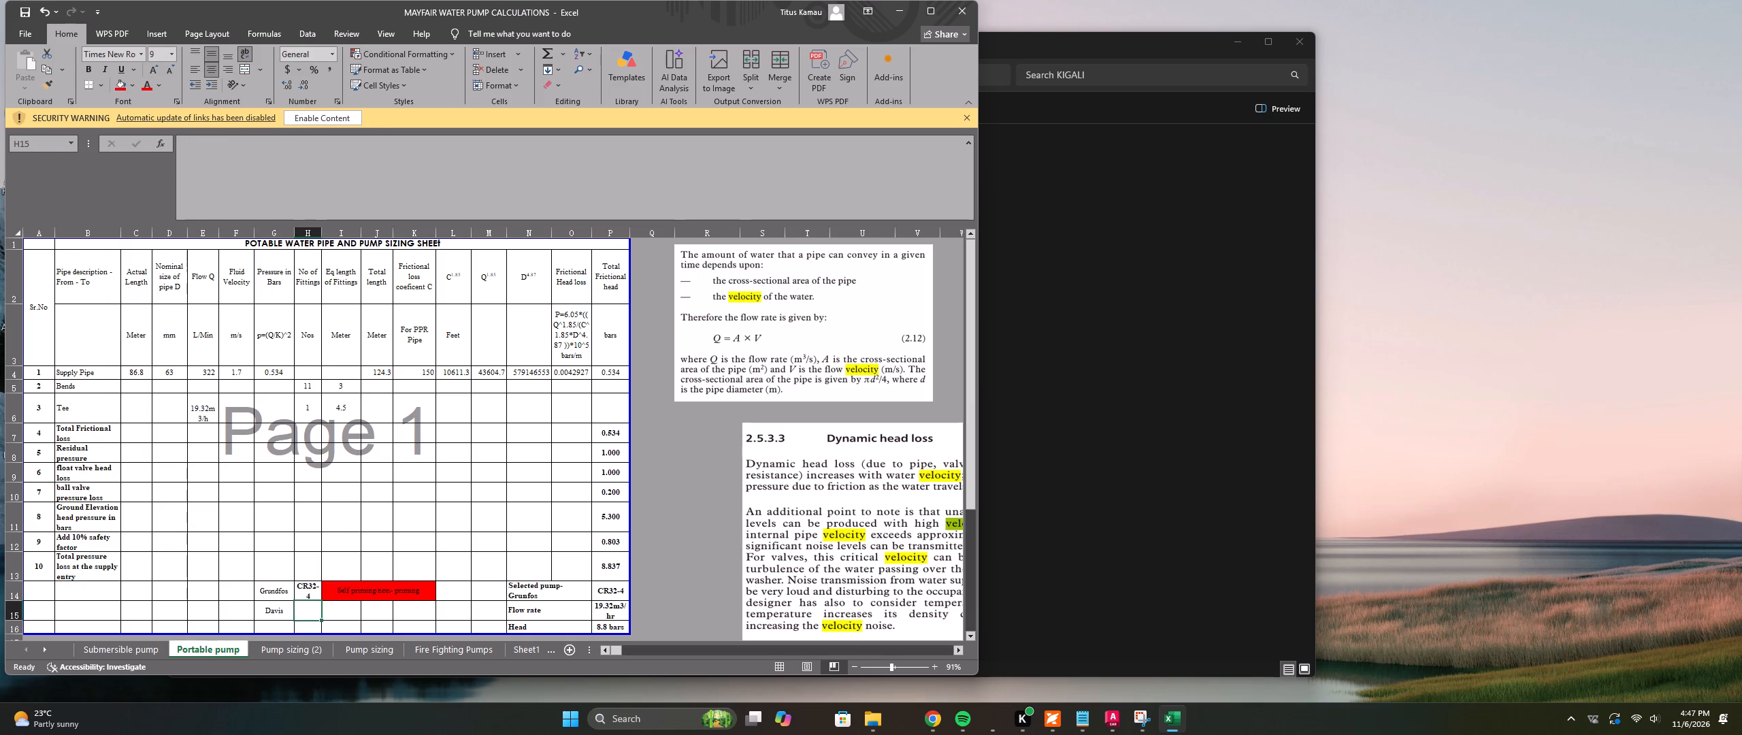
Save the pump calculations workbook.
click(599, 487)
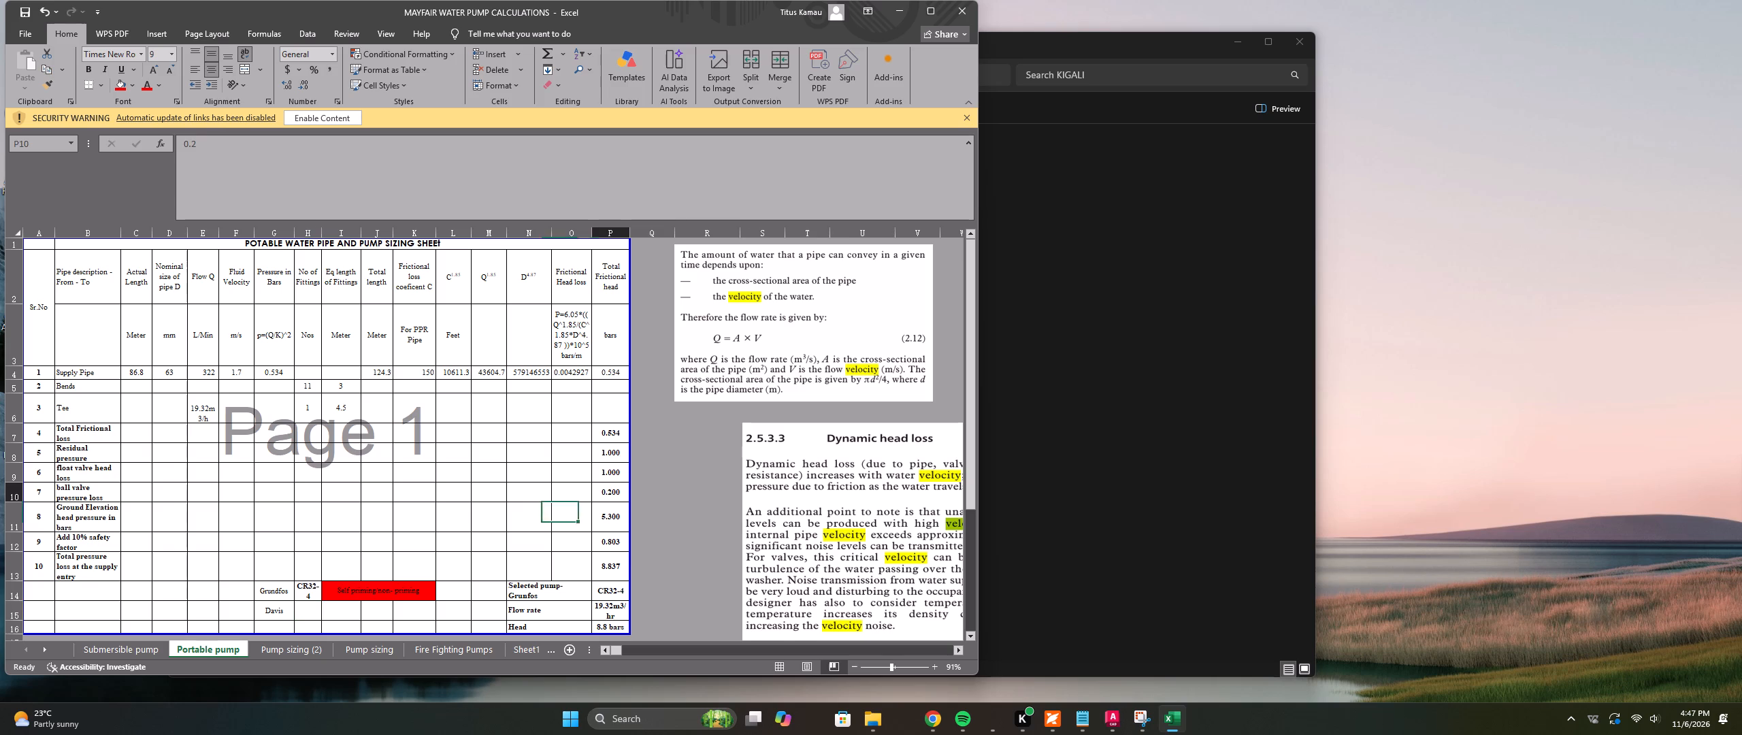
key(ctrl+s)
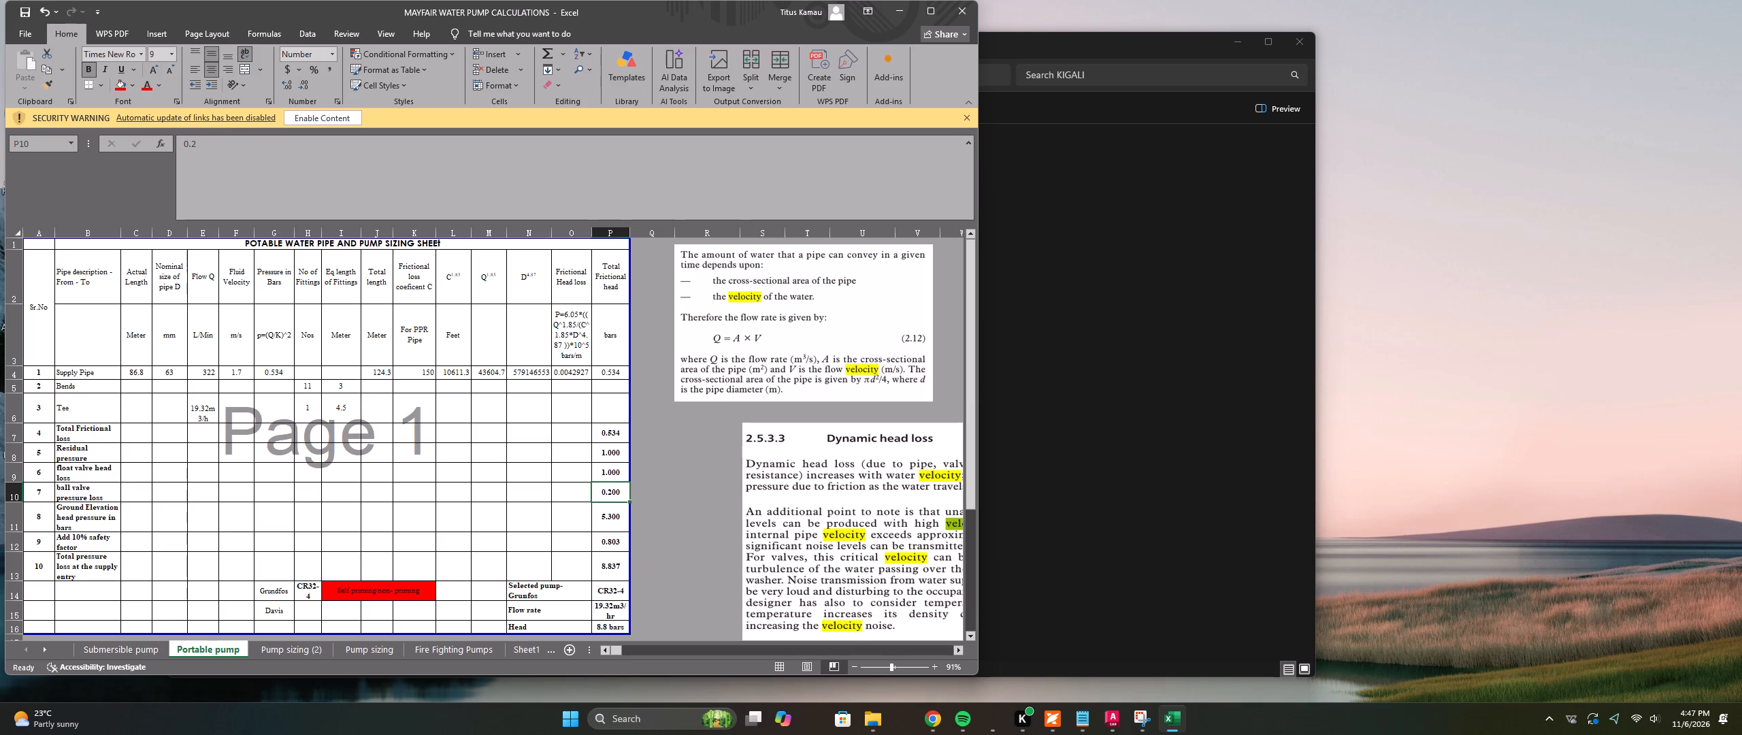
Switch to the Submersible pump sheet and examine its pipe and pump sizing table.
click(144, 654)
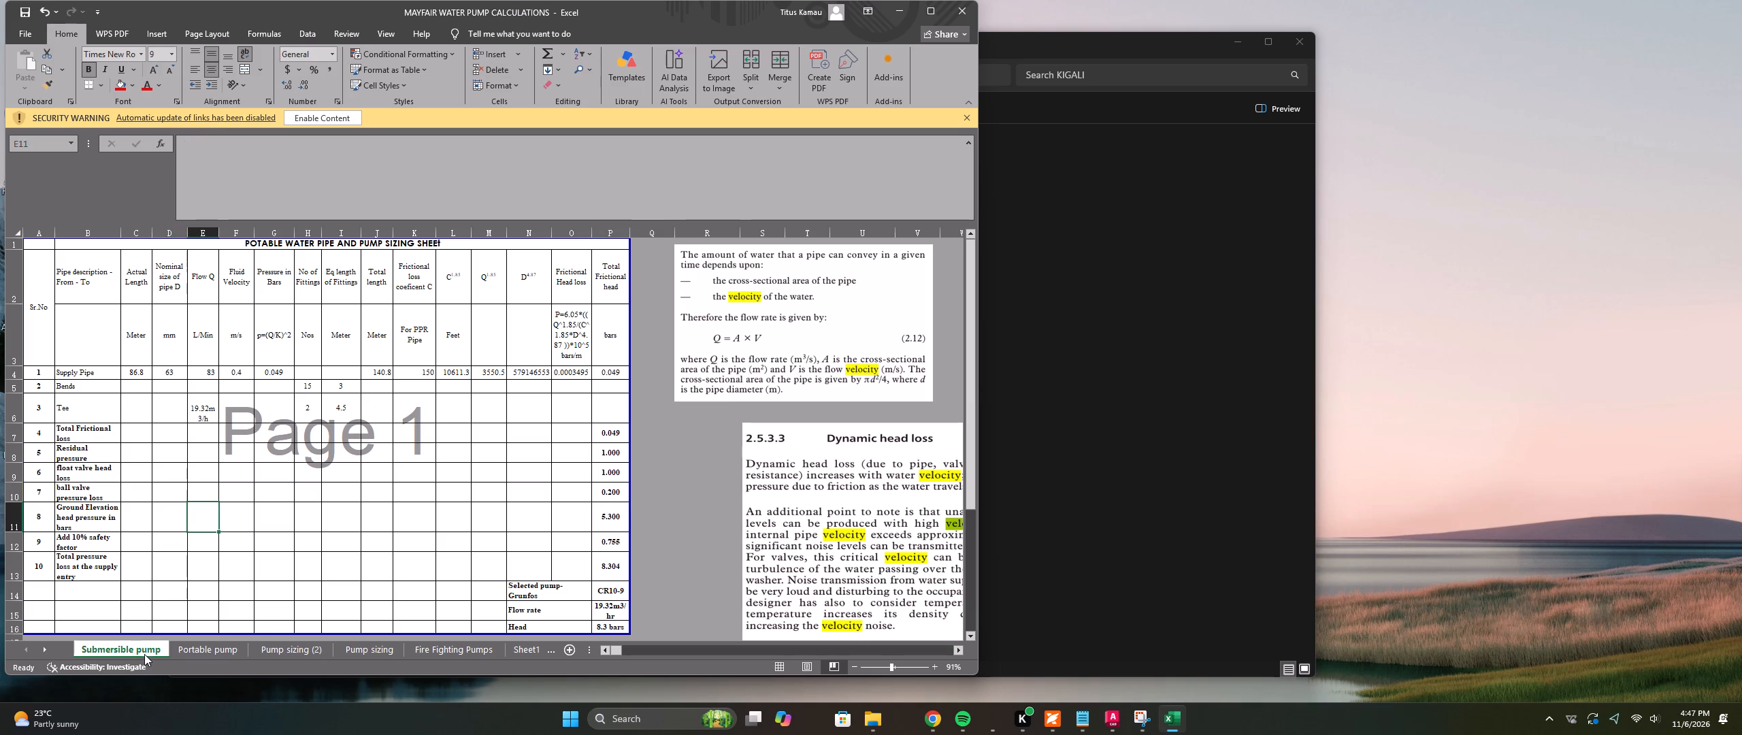
scroll(507, 491, down, 1)
scroll(507, 491, up, 1)
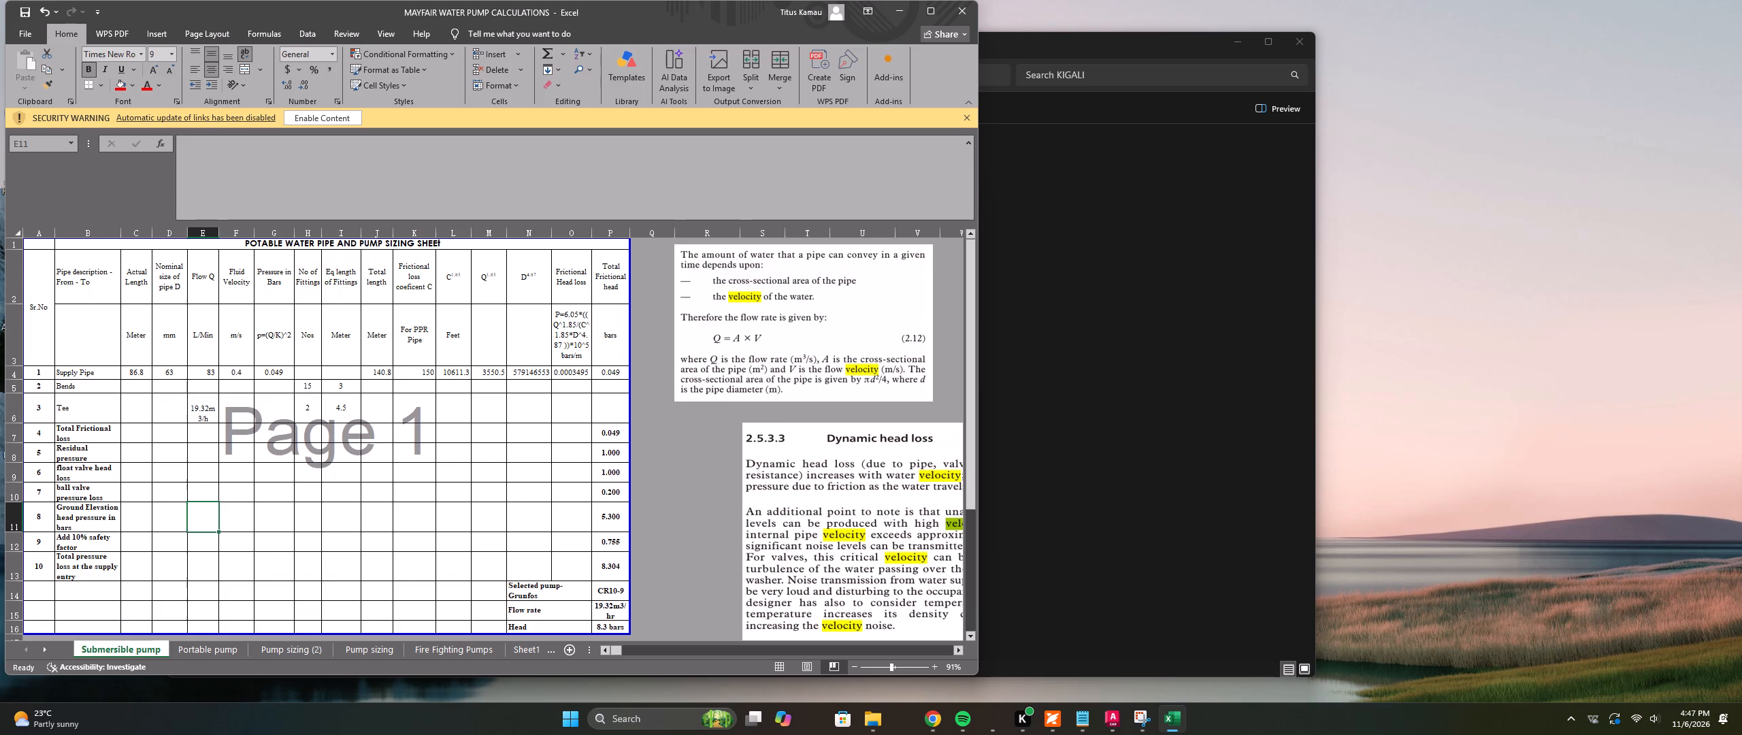
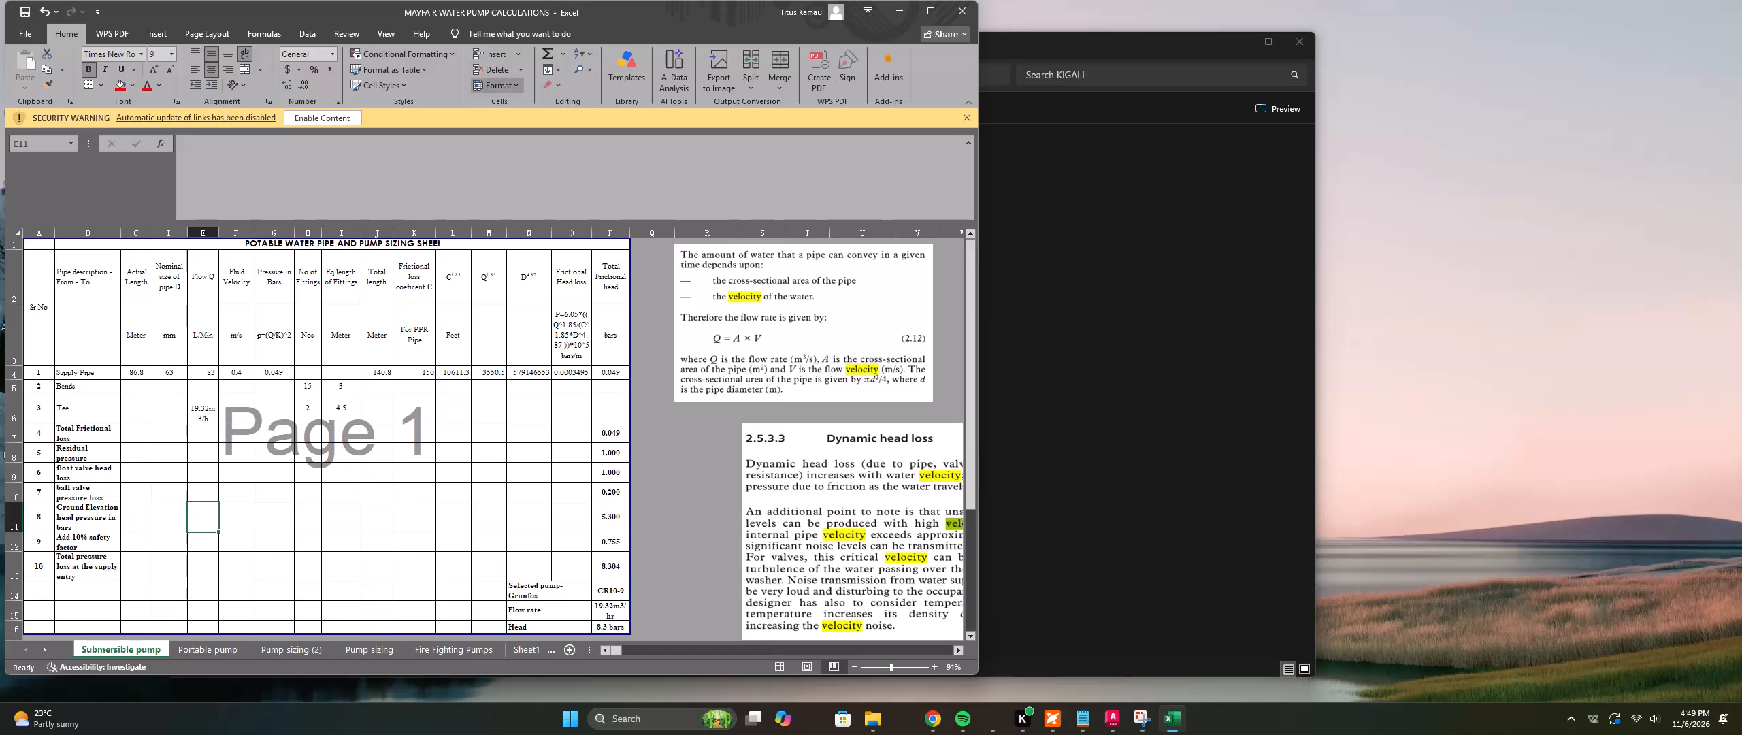
Compare the Portable and Submersible pump sheets, and clear the flow entry in cell E6 of the Submersible pump sheet.
click(209, 653)
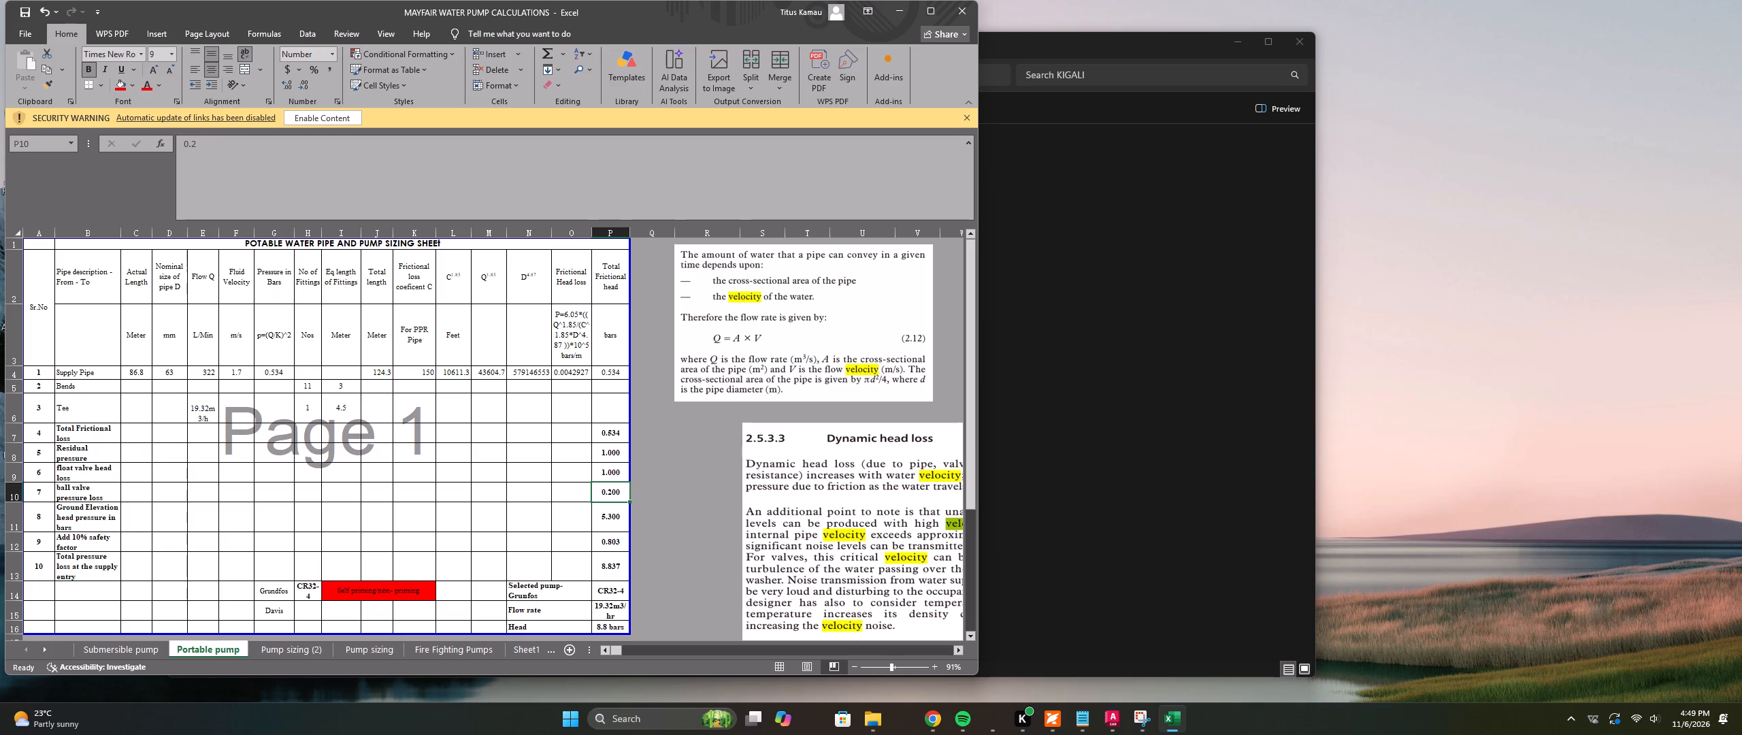
click(140, 651)
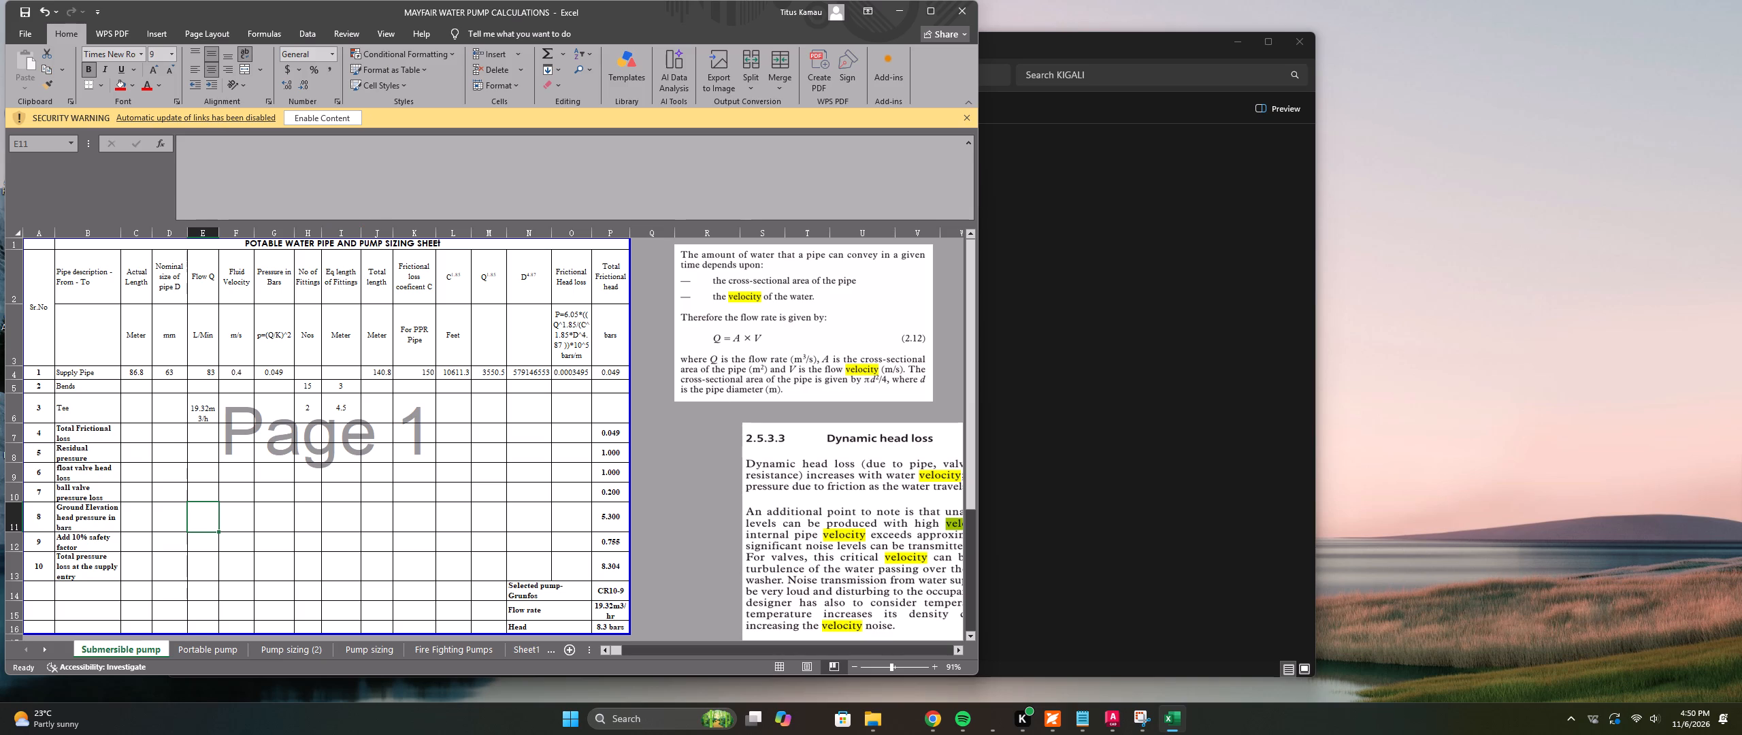
click(210, 411)
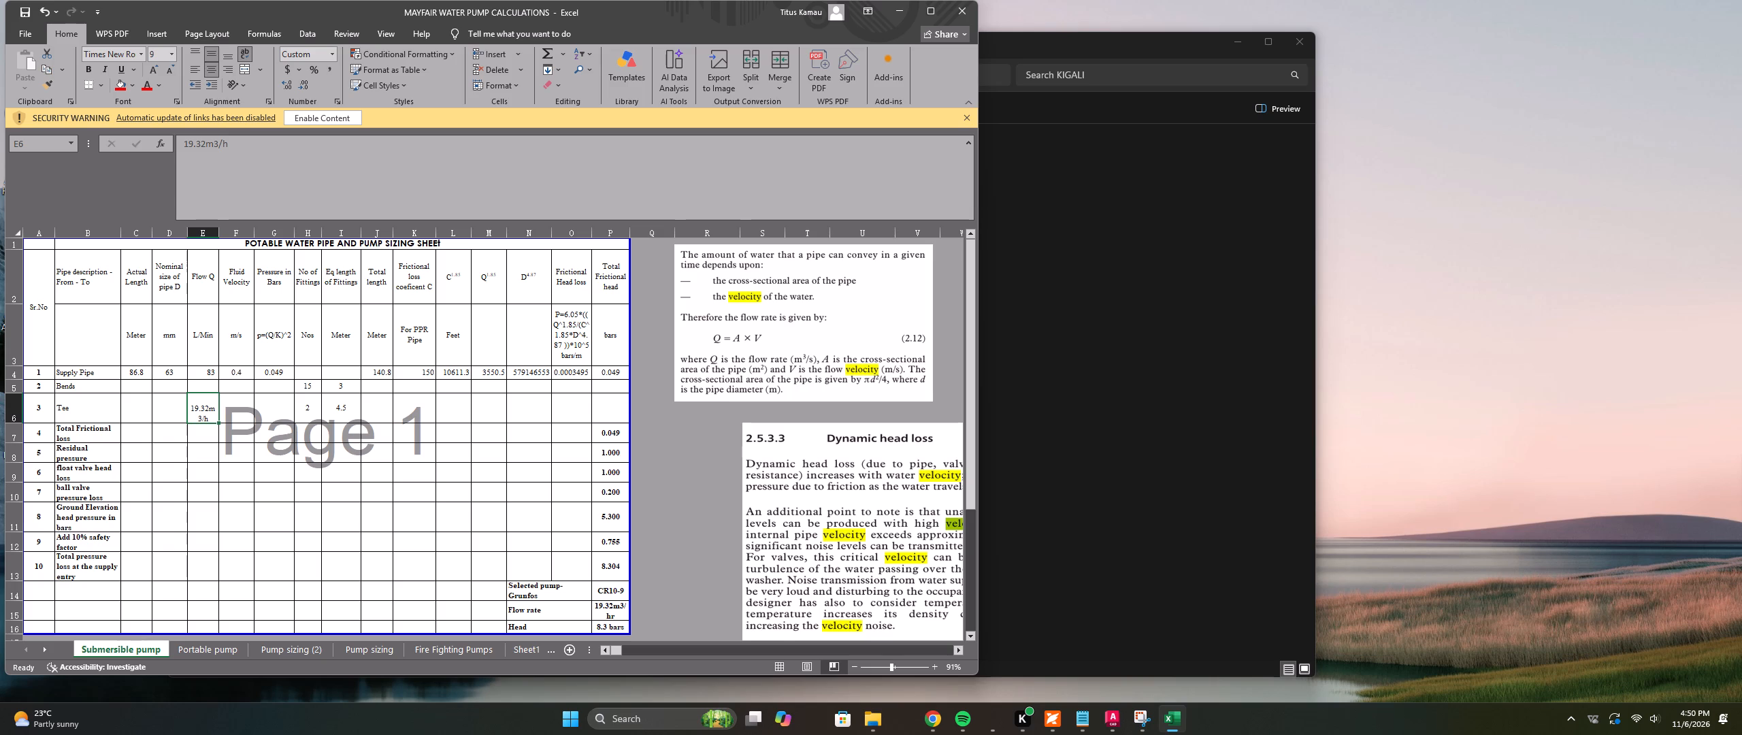
key(Delete)
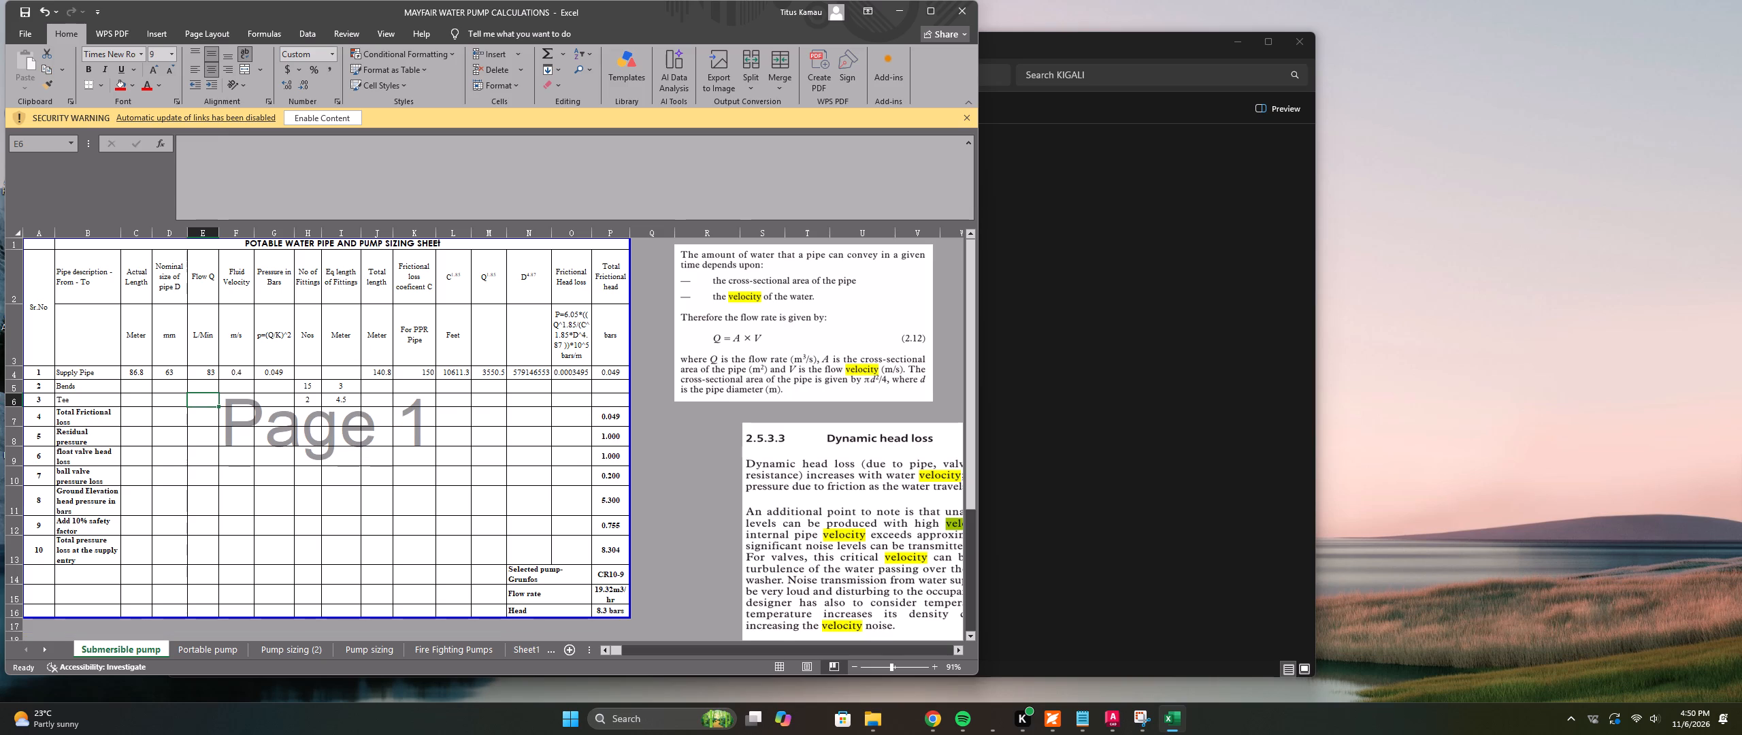
click(210, 397)
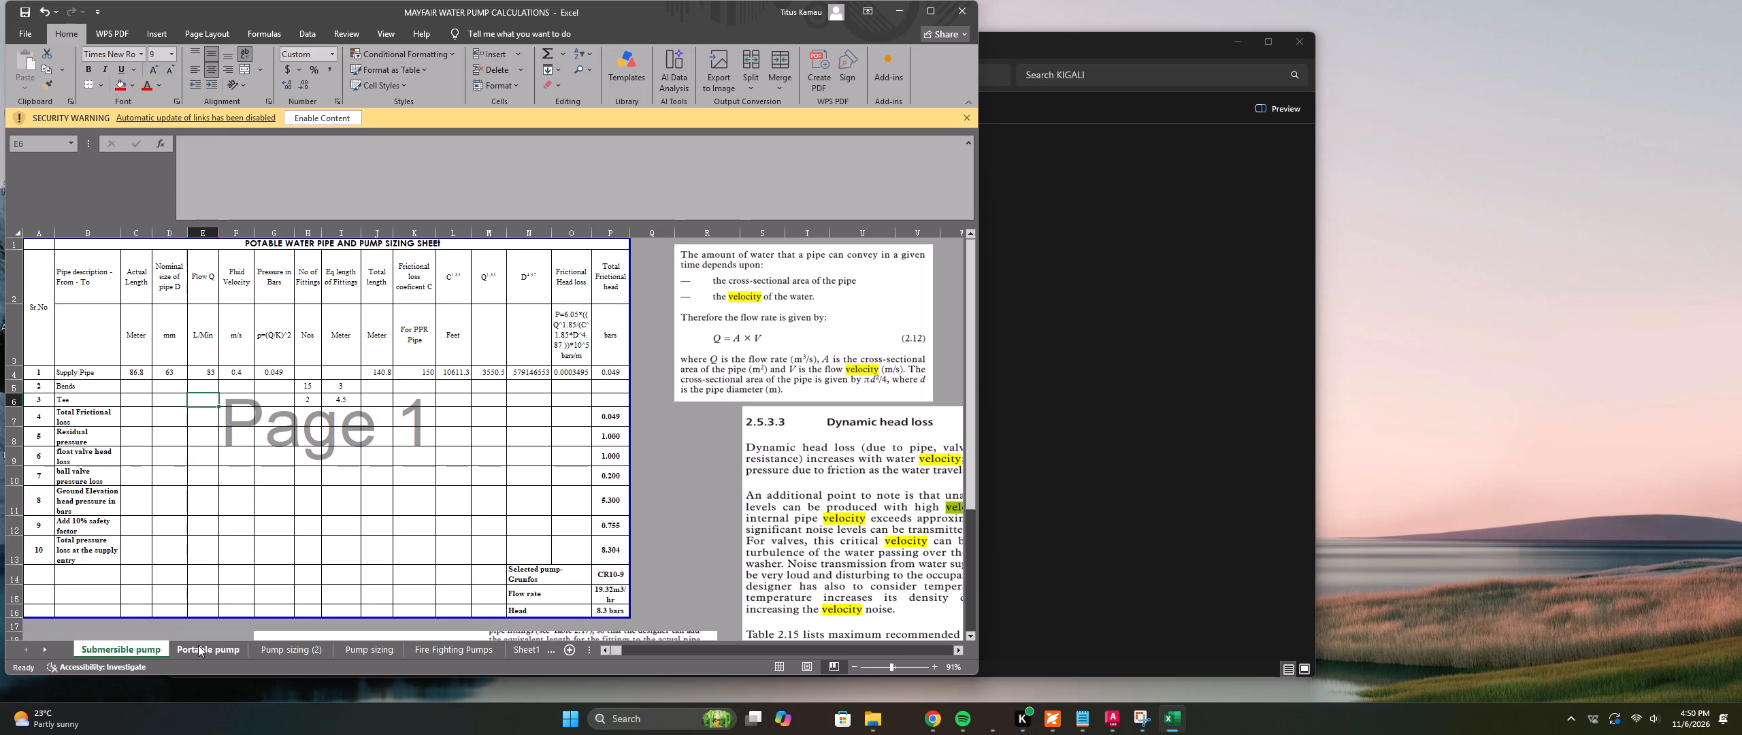
Check the Flow Q column on the Portable pump sheet against cells E4 and E6 of the Submersible pump sheet.
click(201, 652)
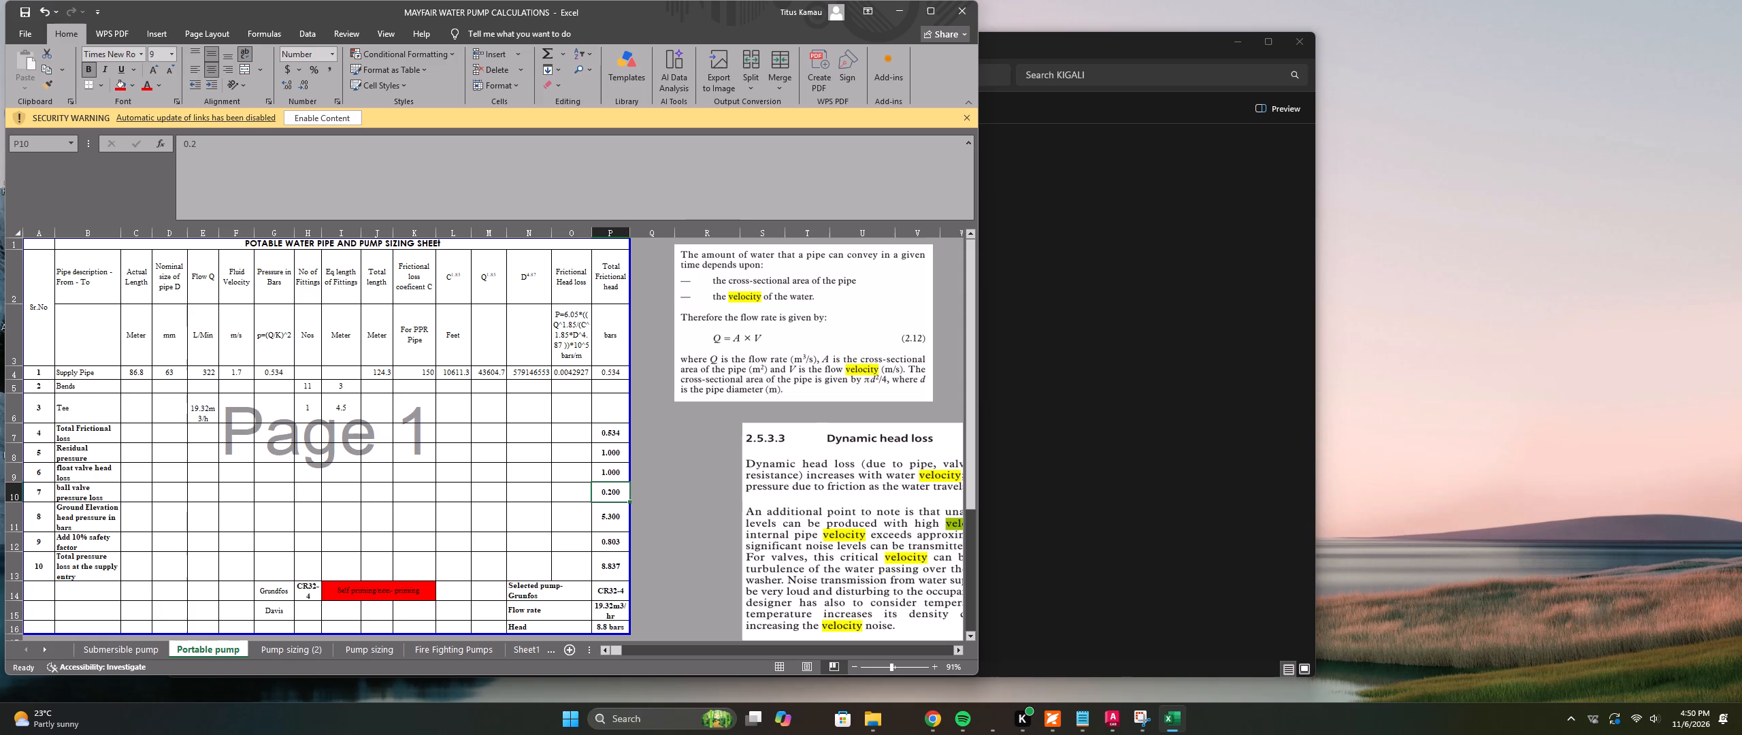
click(124, 649)
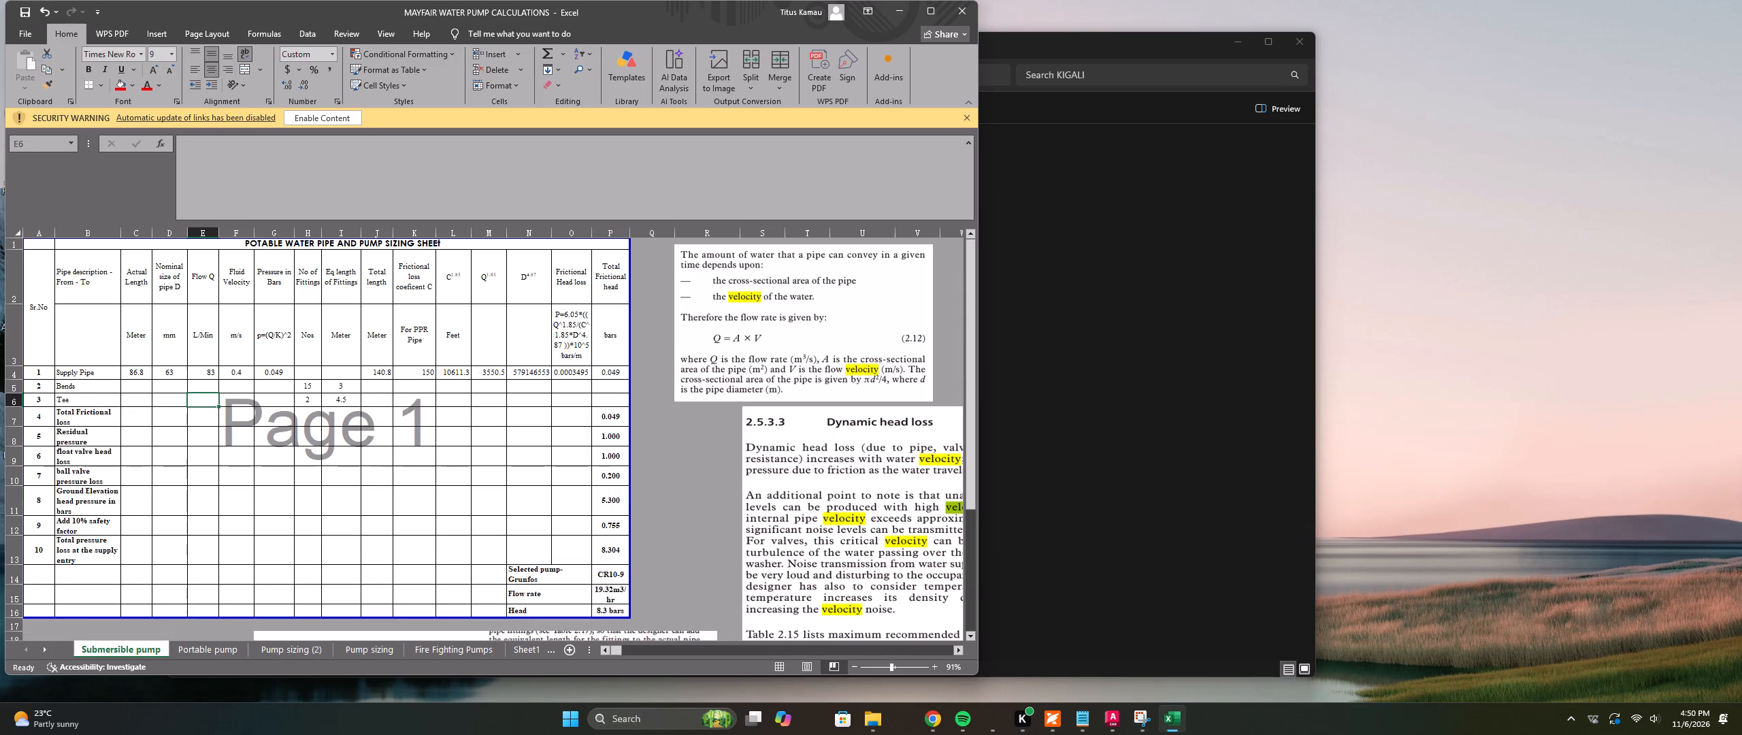
click(214, 374)
click(208, 402)
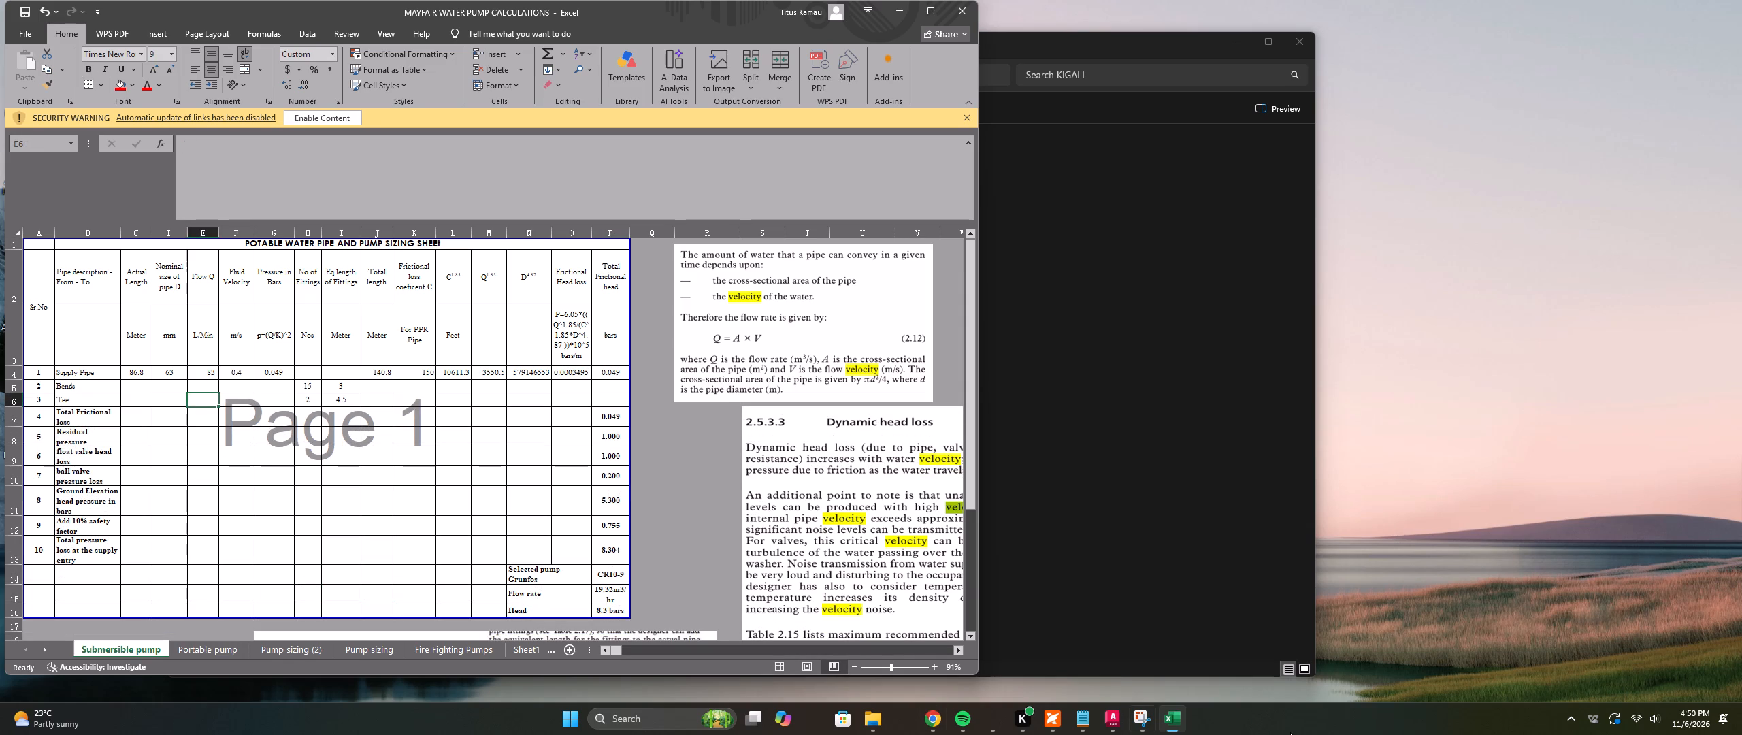
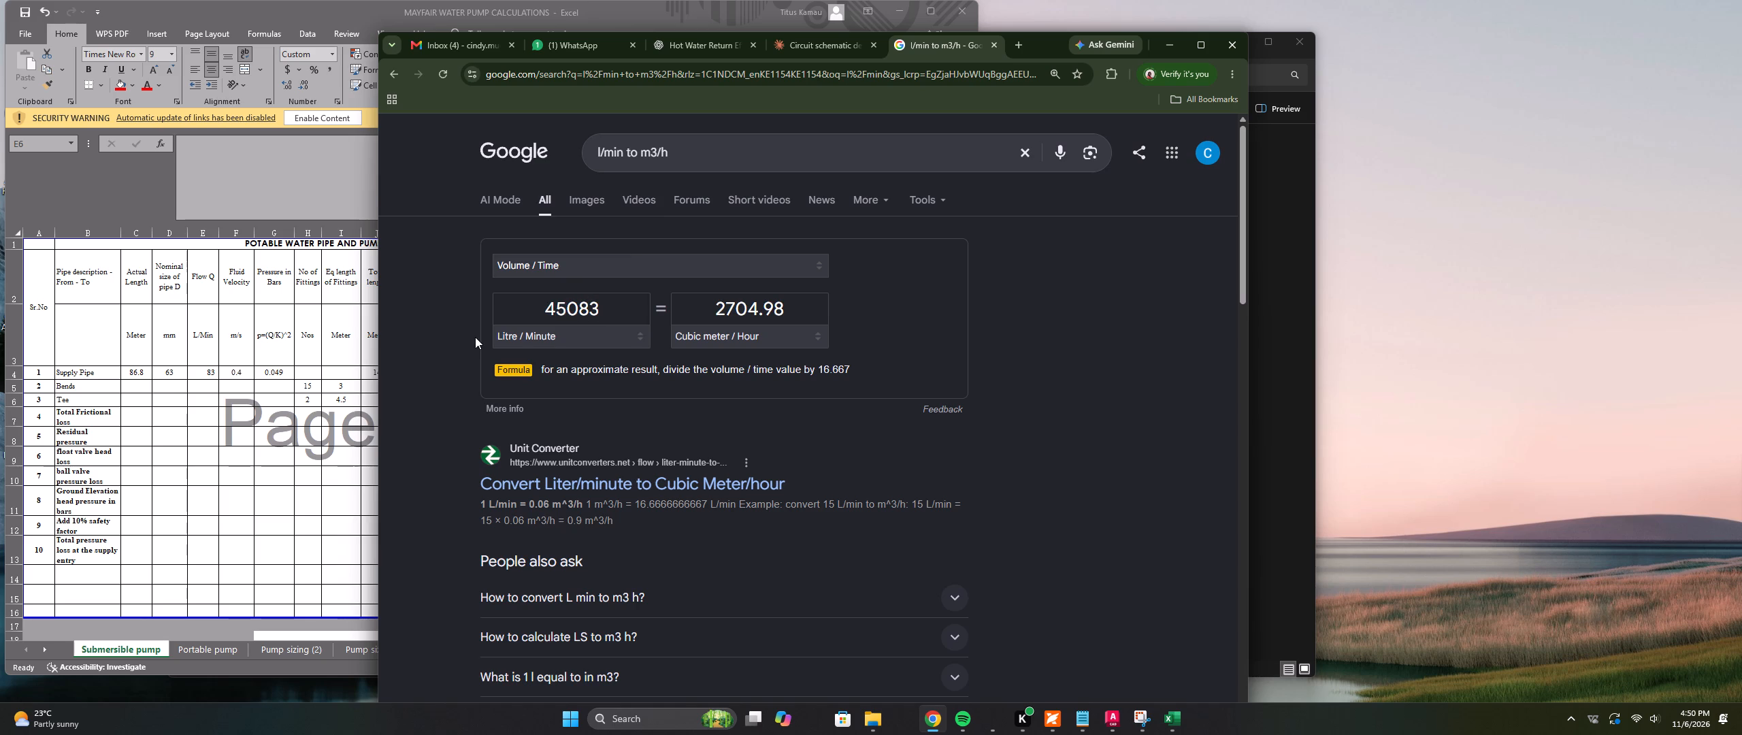
Convert 83 litres per minute to cubic metres per hour in Google's unit converter.
key(BackSpace)
key(equal)
key(BackSpace)
key(BackSpace)
key(BackSpace)
key(BackSpace)
key(BackSpace)
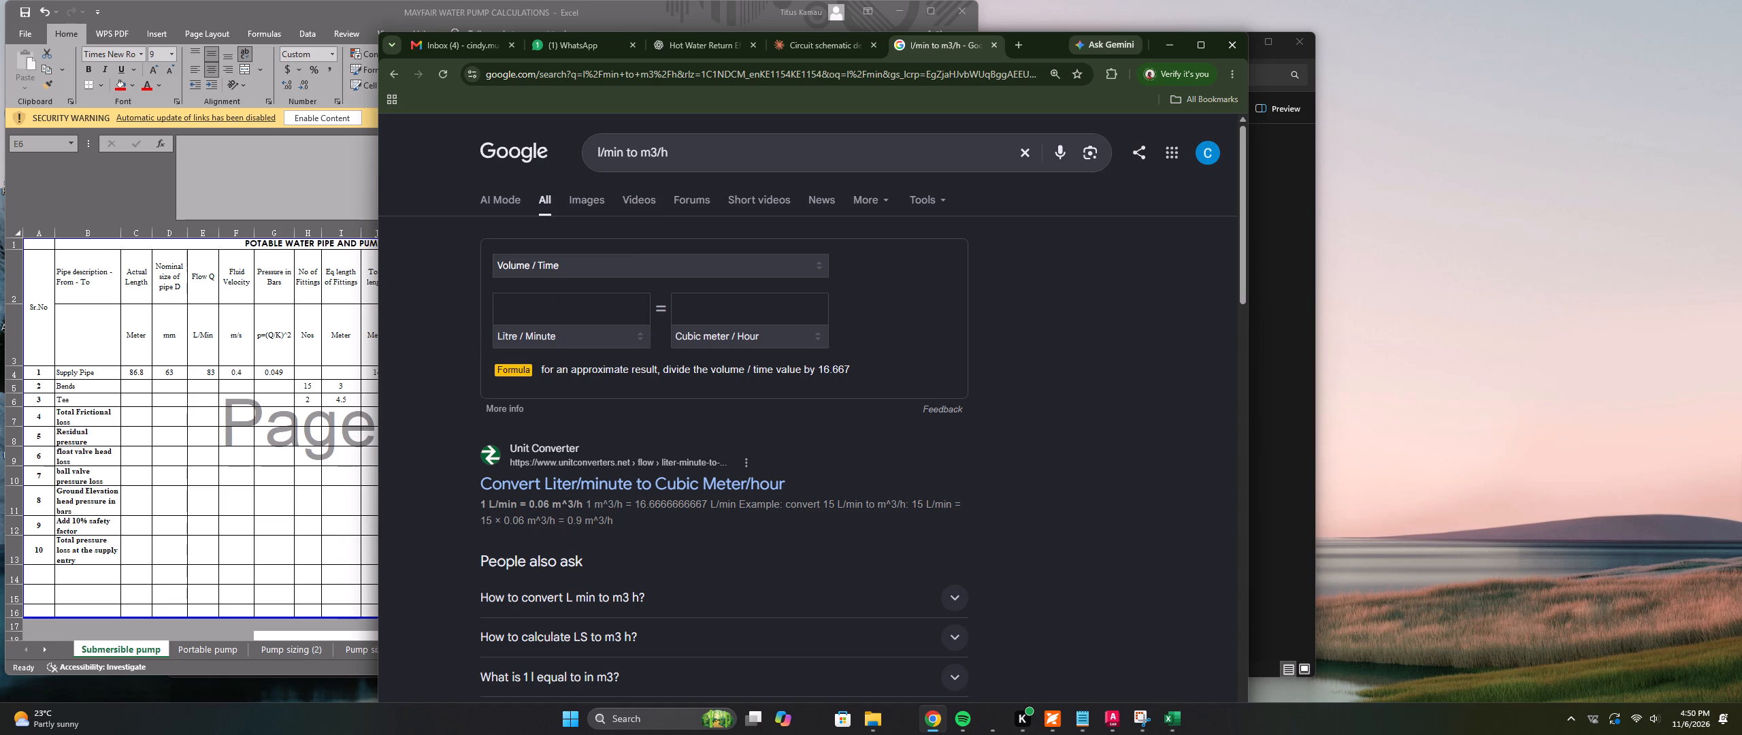
text(83)
Switch back to Excel and enter 4m3/hr in cell E5 of the Submersible pump sheet, below the supply pipe flow.
click(203, 380)
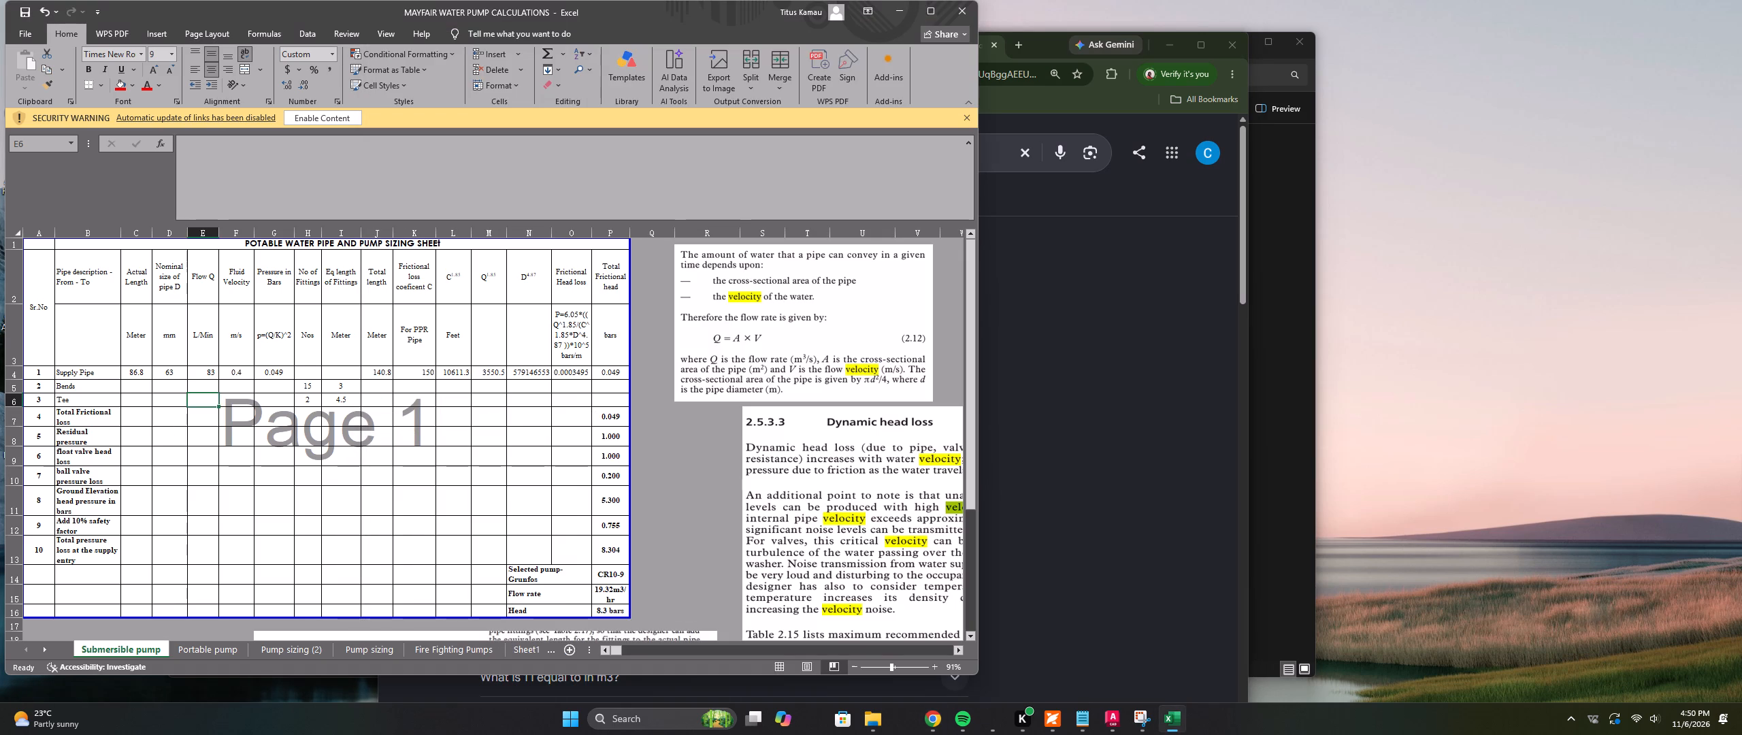
click(203, 382)
key(4)
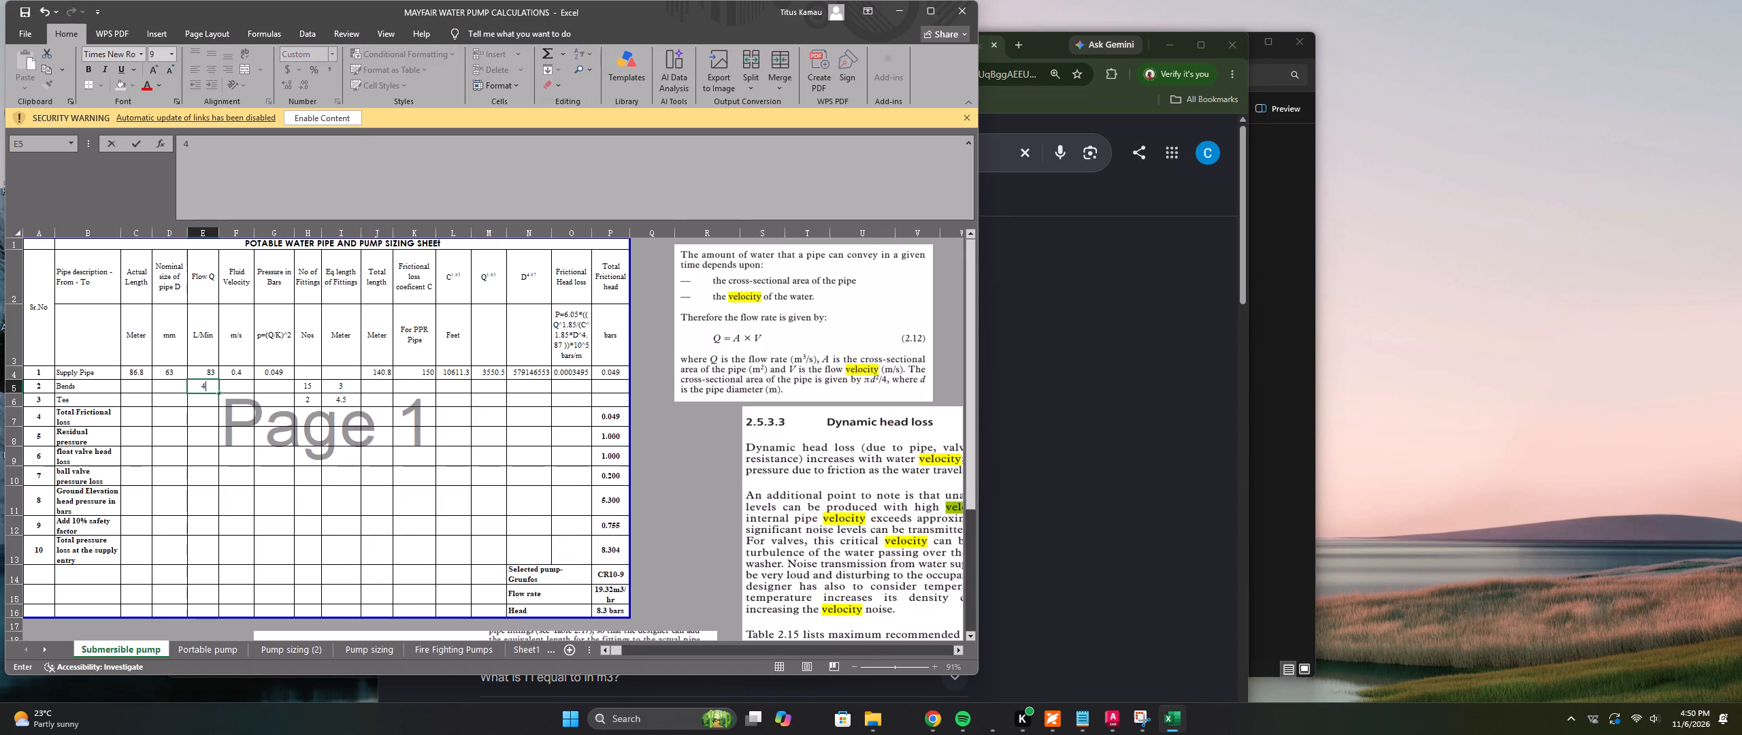
text(m3)
key(slash)
text(hr)
click(299, 459)
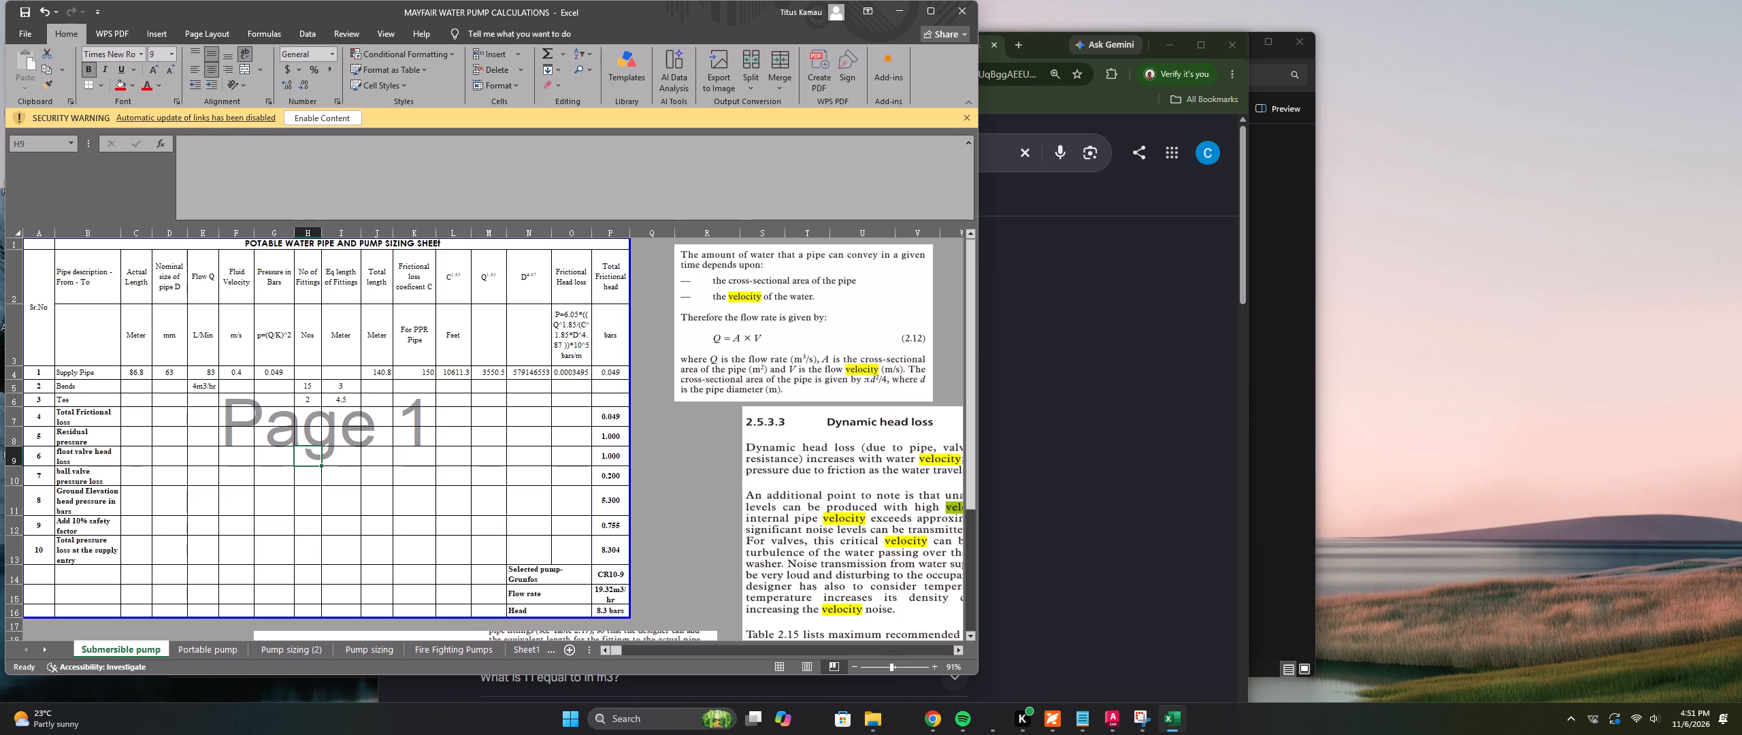
Set the selected pump's flow rate in cell P15 of the Submersible pump sheet to 4m3/hr.
click(606, 594)
double_click(612, 591)
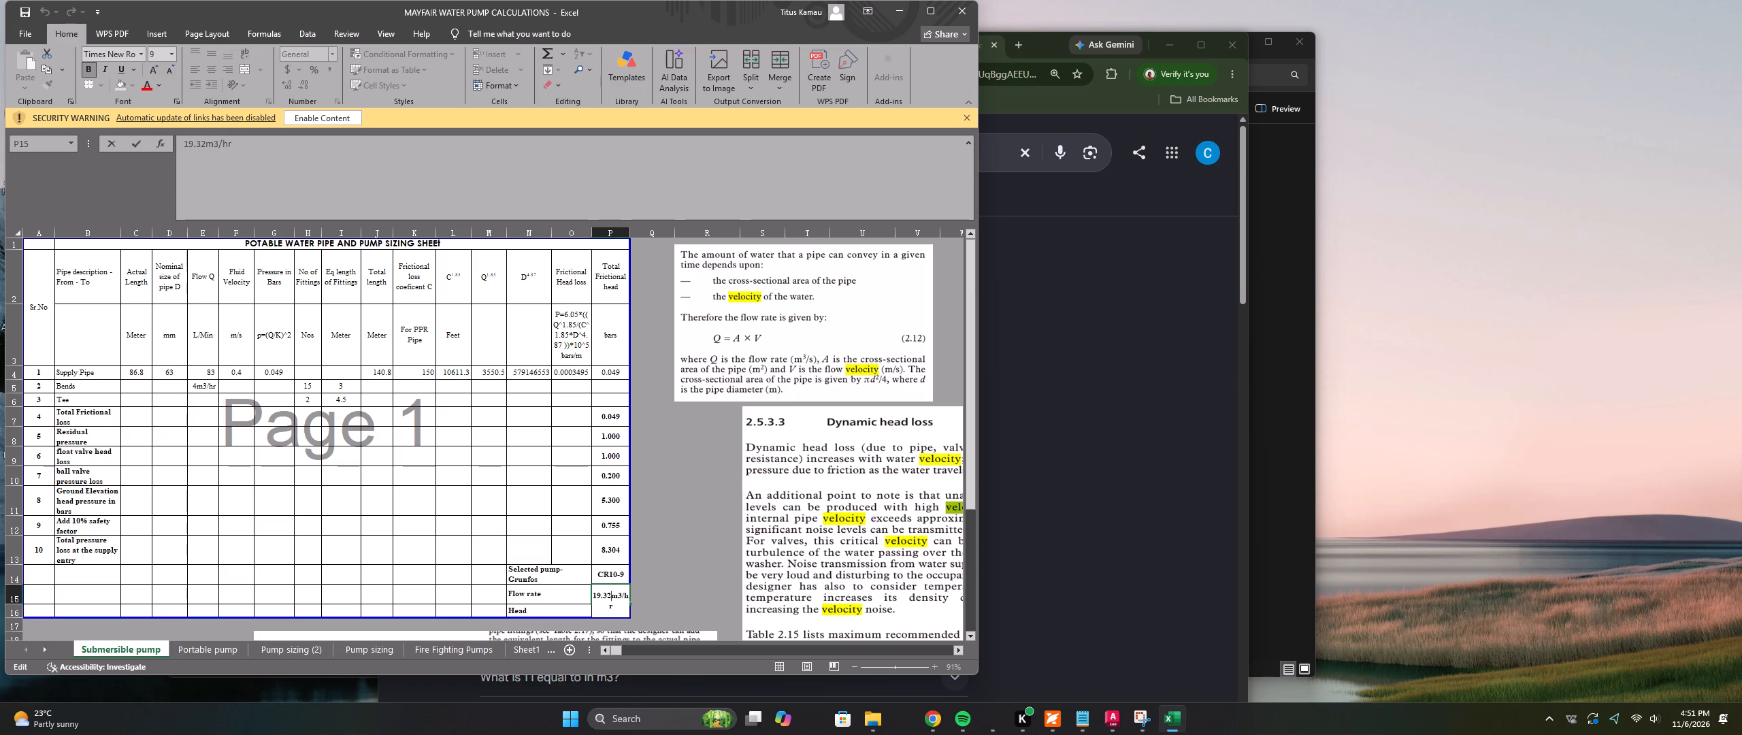
key(BackSpace)
key(BackSpace)
key(BackSpace)
key(BackSpace)
key(BackSpace)
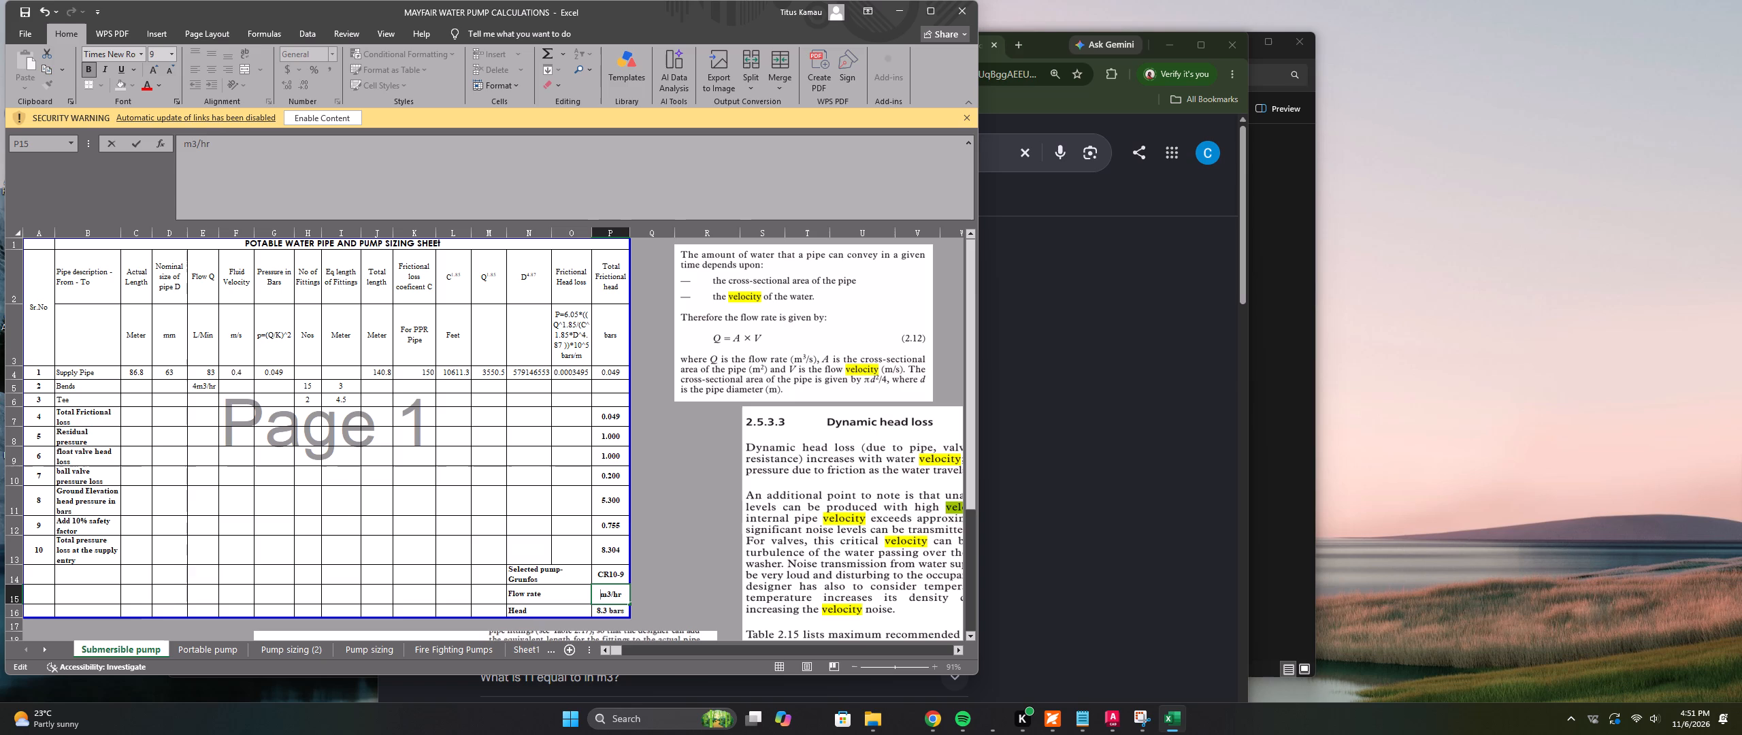
key(4)
click(568, 417)
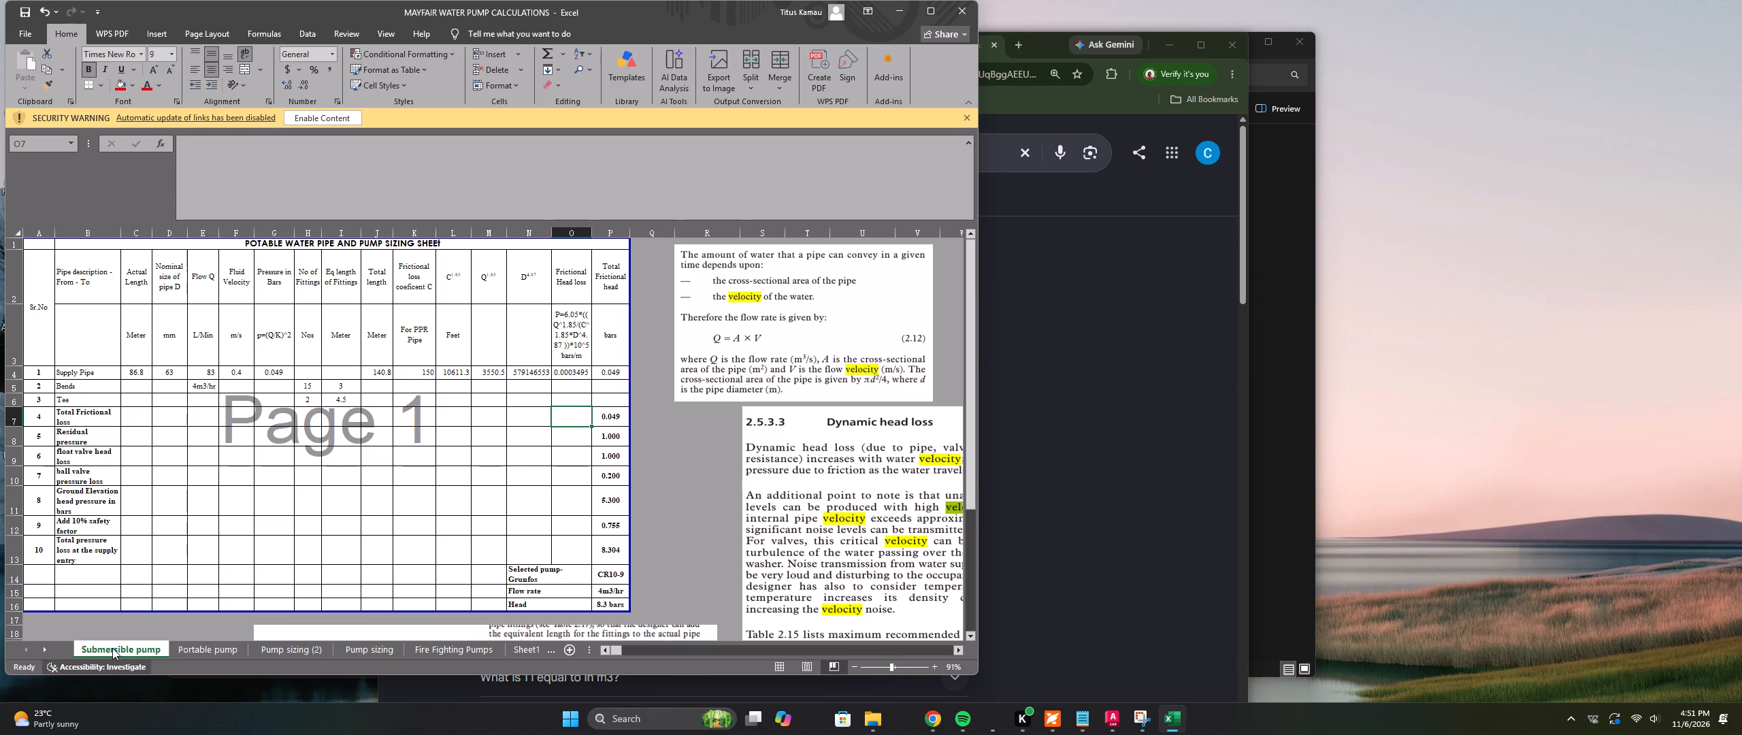
Open the Portable pump sheet.
click(225, 644)
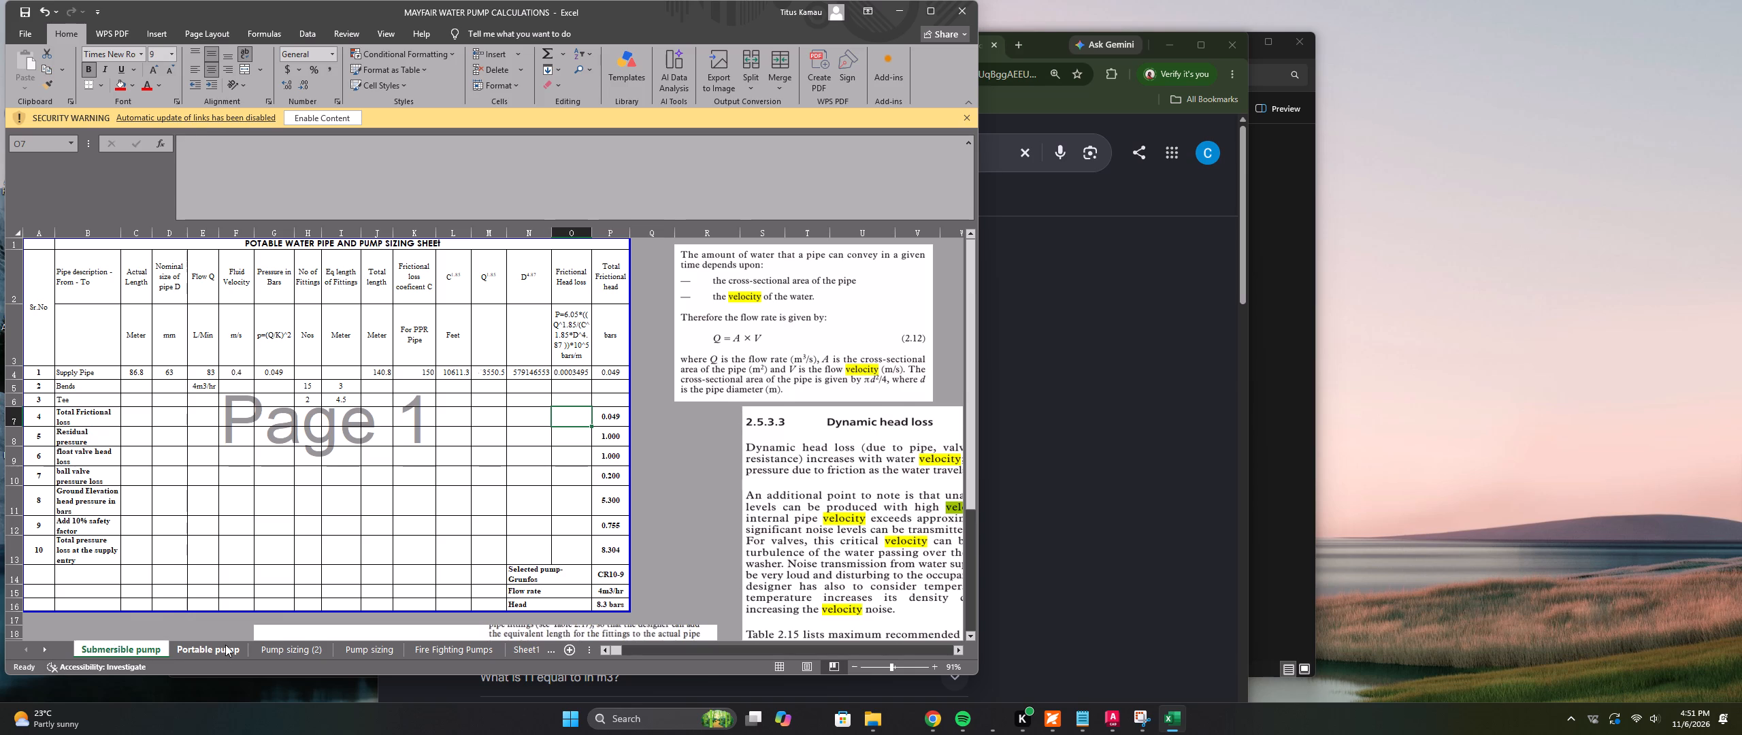
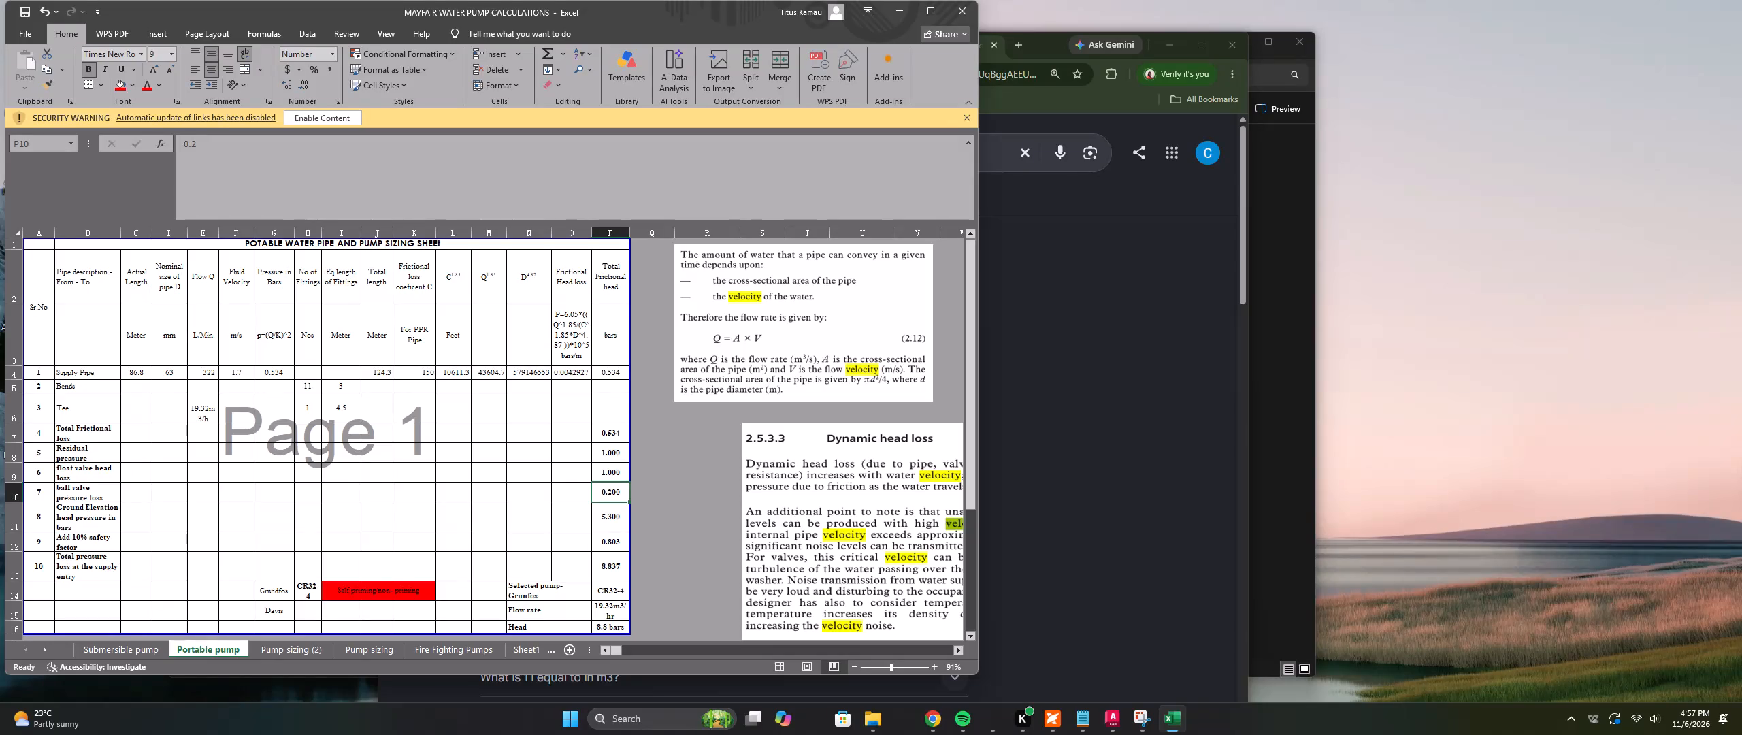
Change the Grundfos pump model in cell H14 of the Portable pump sheet to CR20-7.
double_click(314, 589)
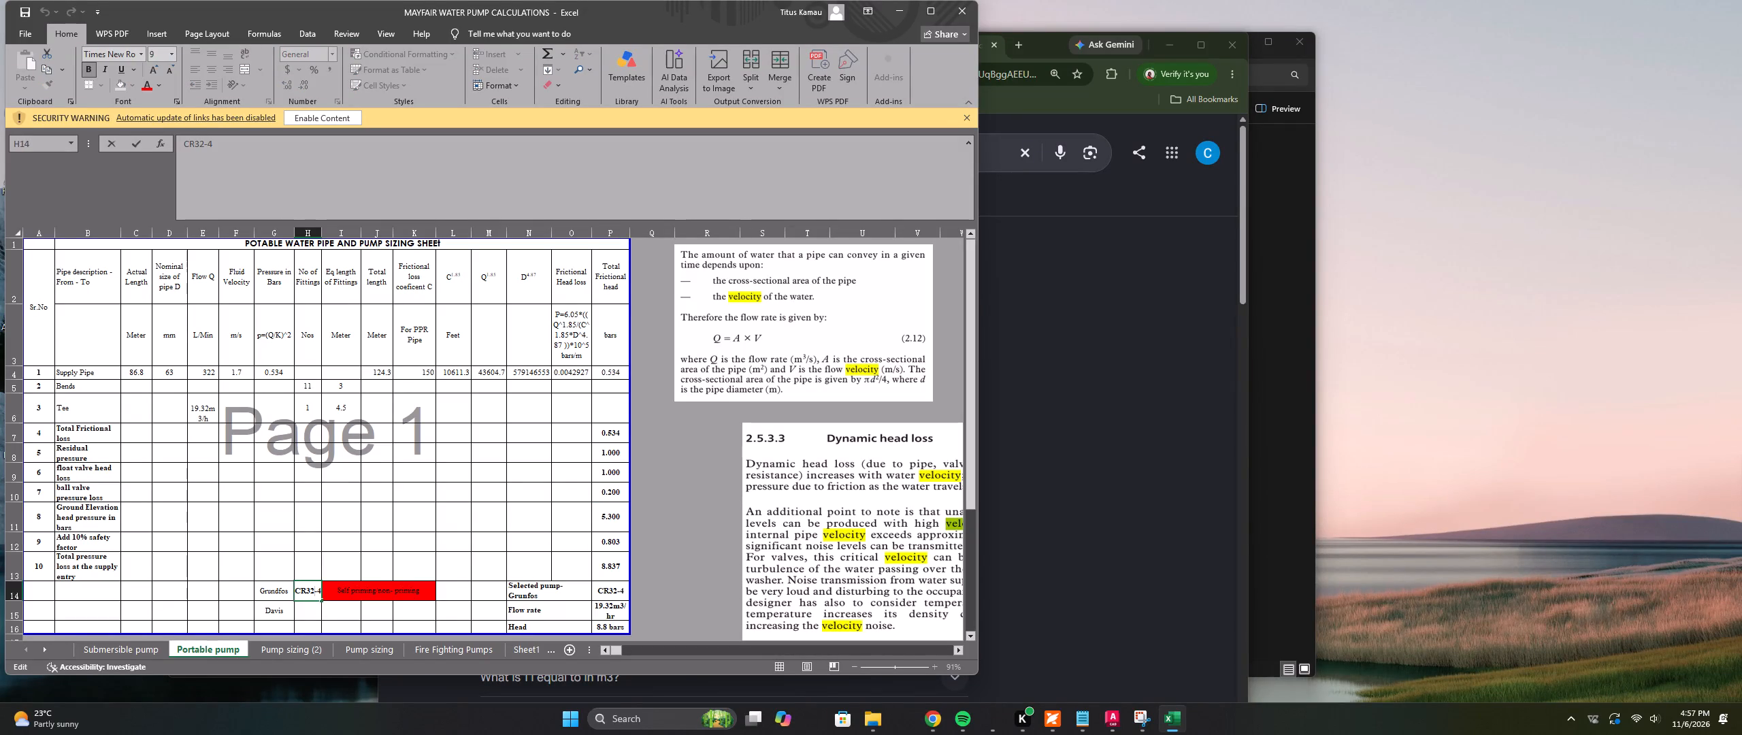
key(BackSpace)
key(BackSpace)
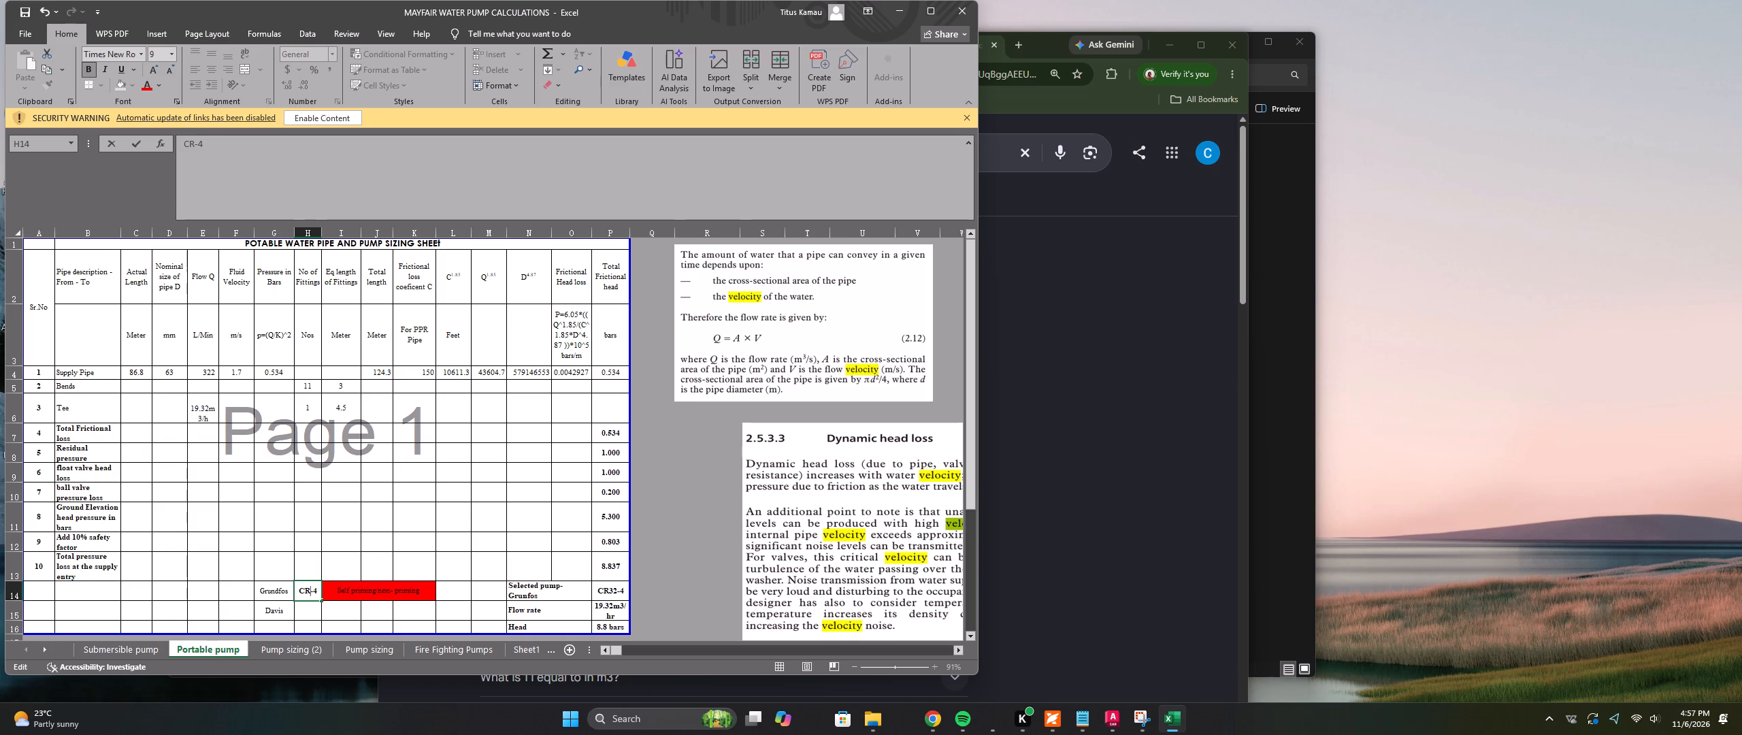
text(20)
click(318, 590)
key(BackSpace)
key(7)
drag(333, 561, 337, 542)
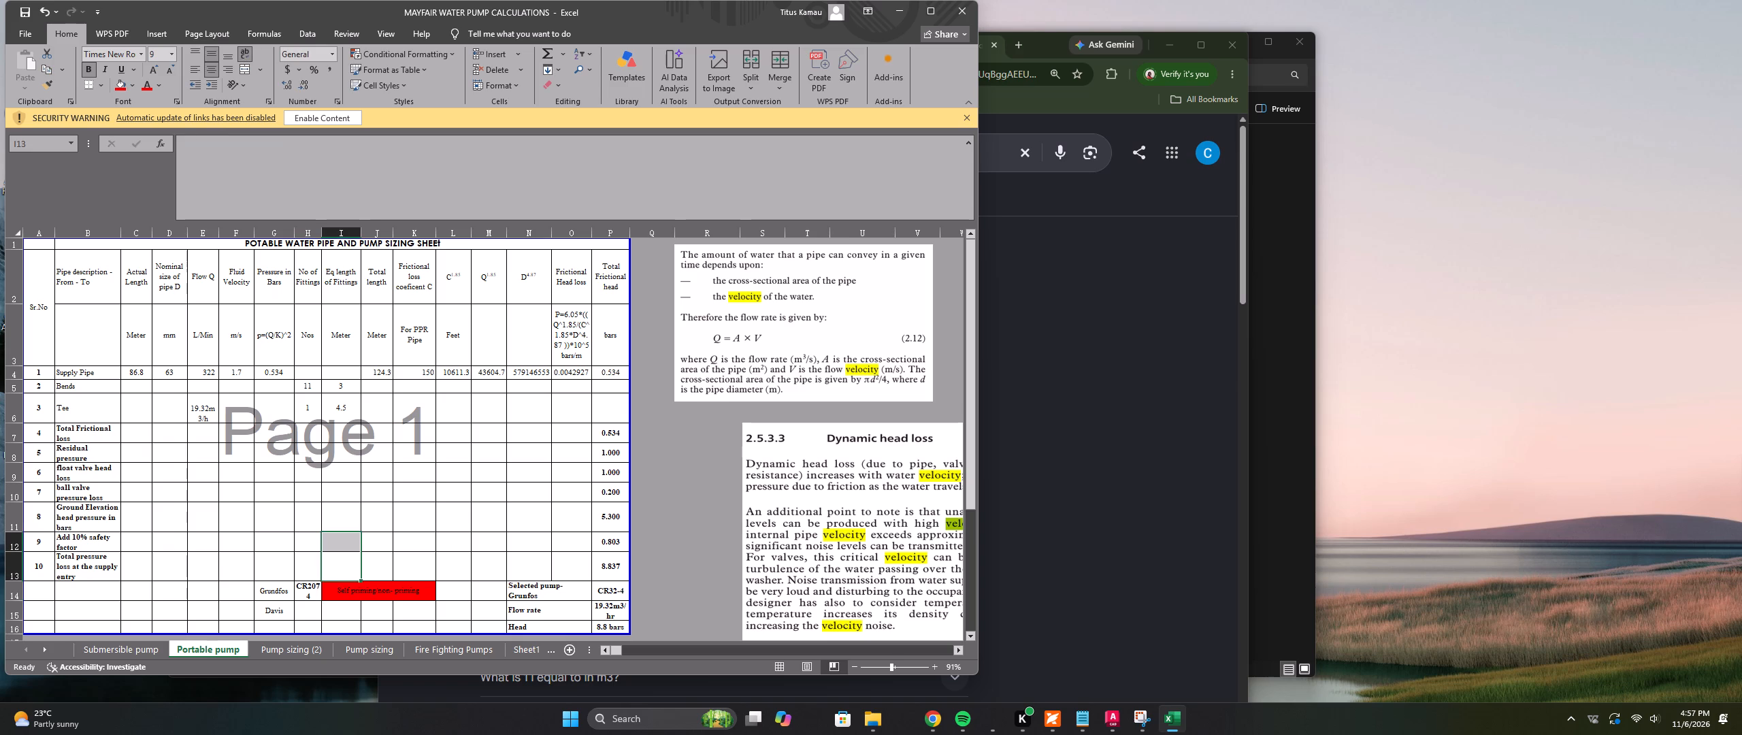
click(313, 585)
double_click(316, 585)
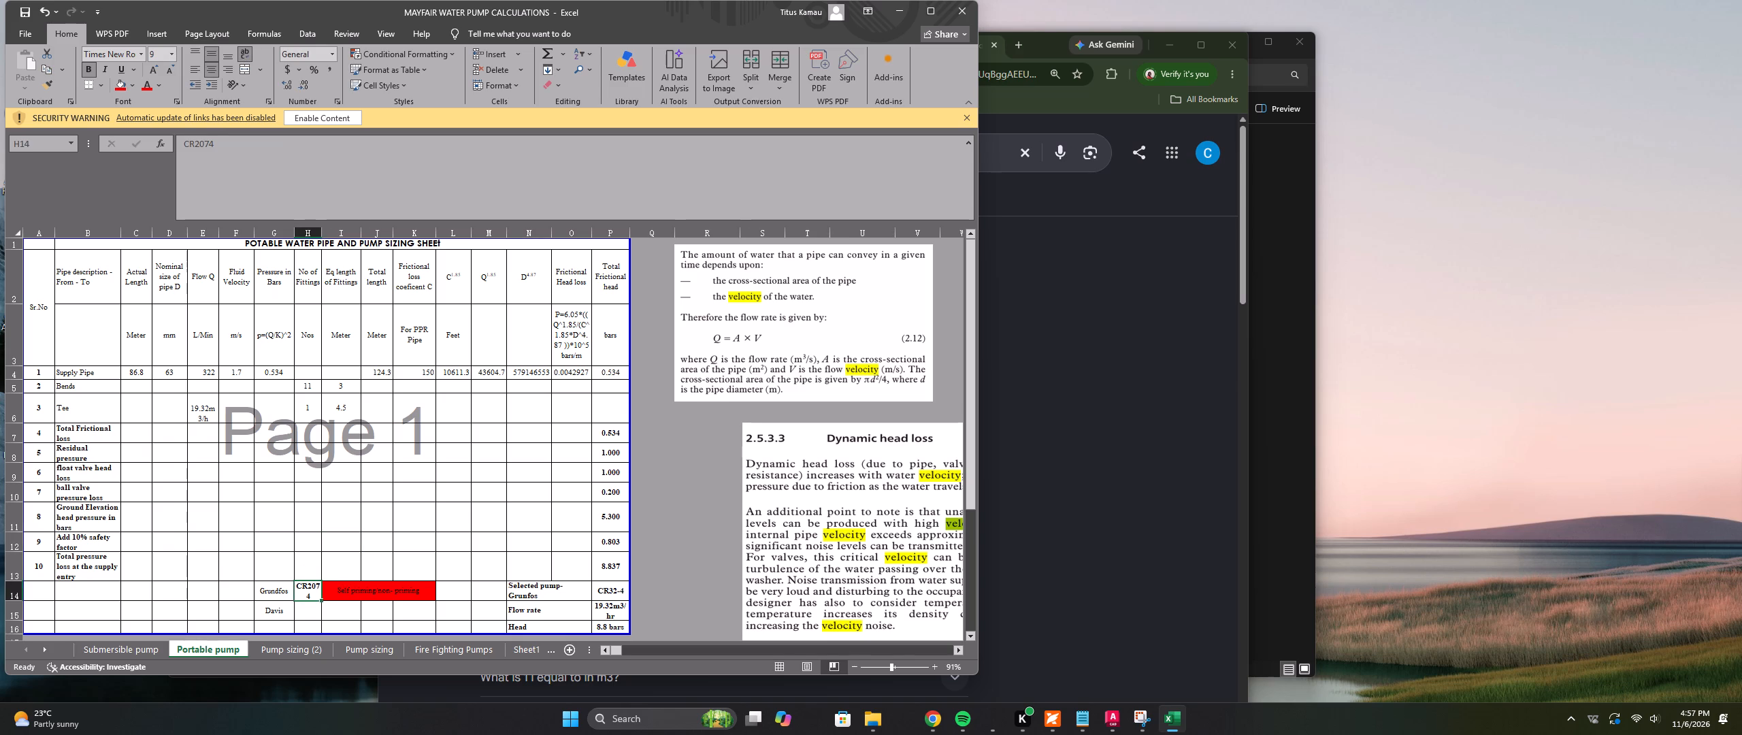
click(208, 137)
key(BackSpace)
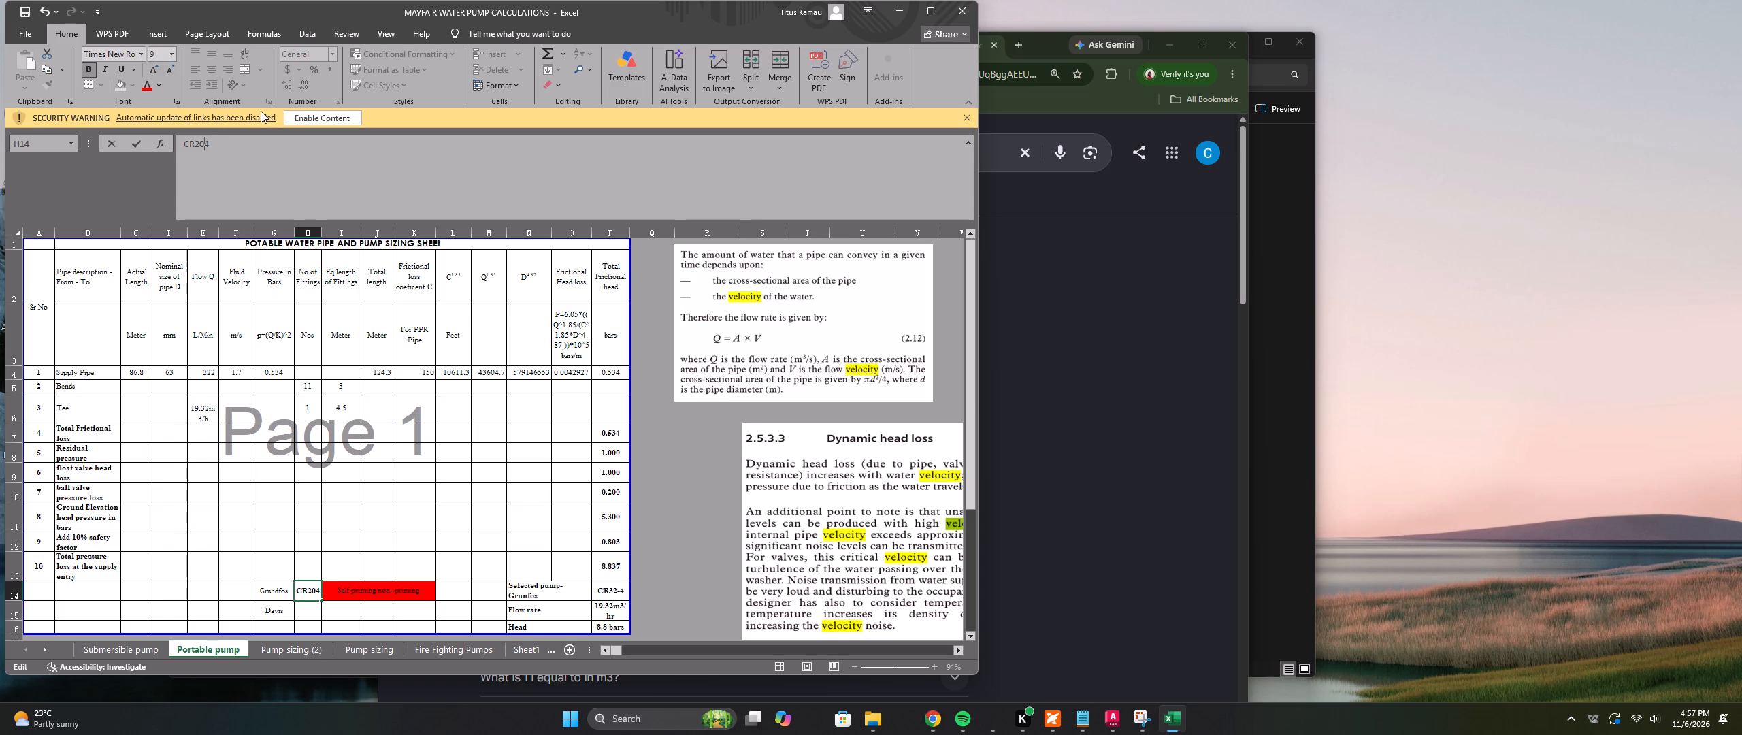
key(minus)
click(215, 143)
key(BackSpace)
key(7)
click(308, 472)
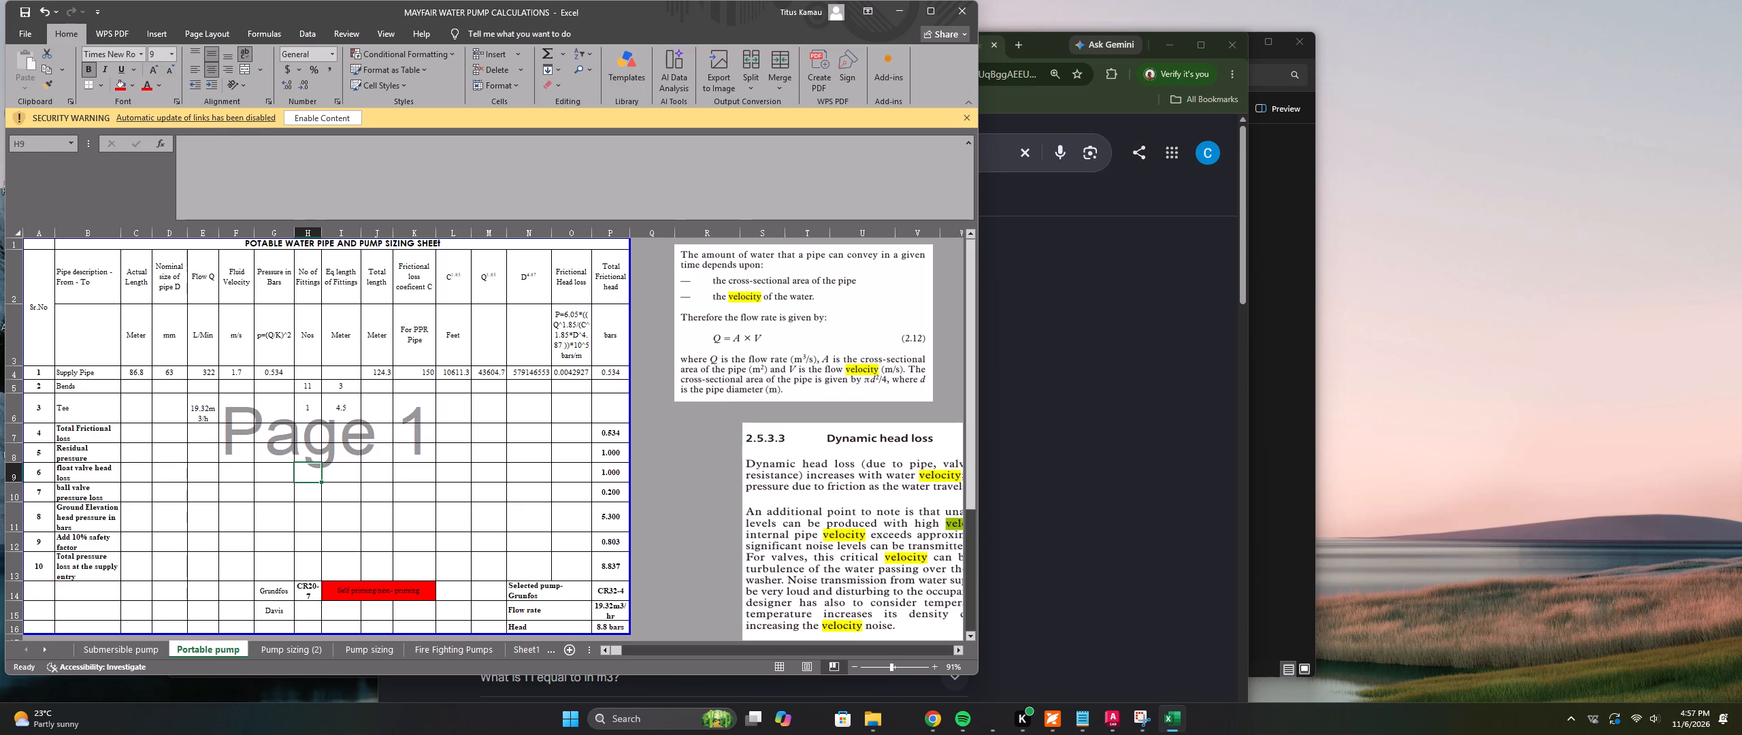
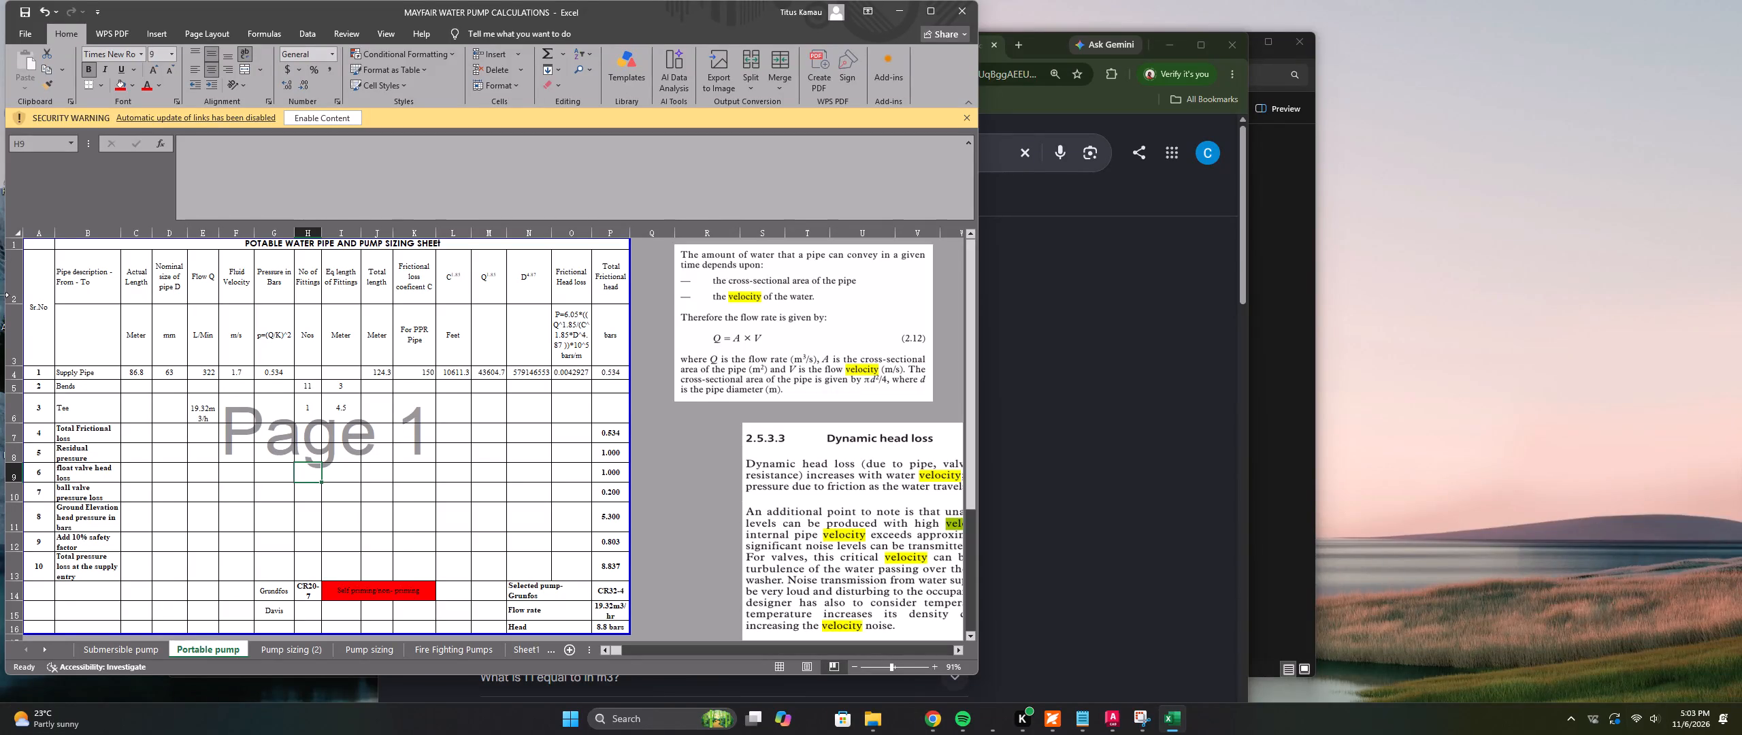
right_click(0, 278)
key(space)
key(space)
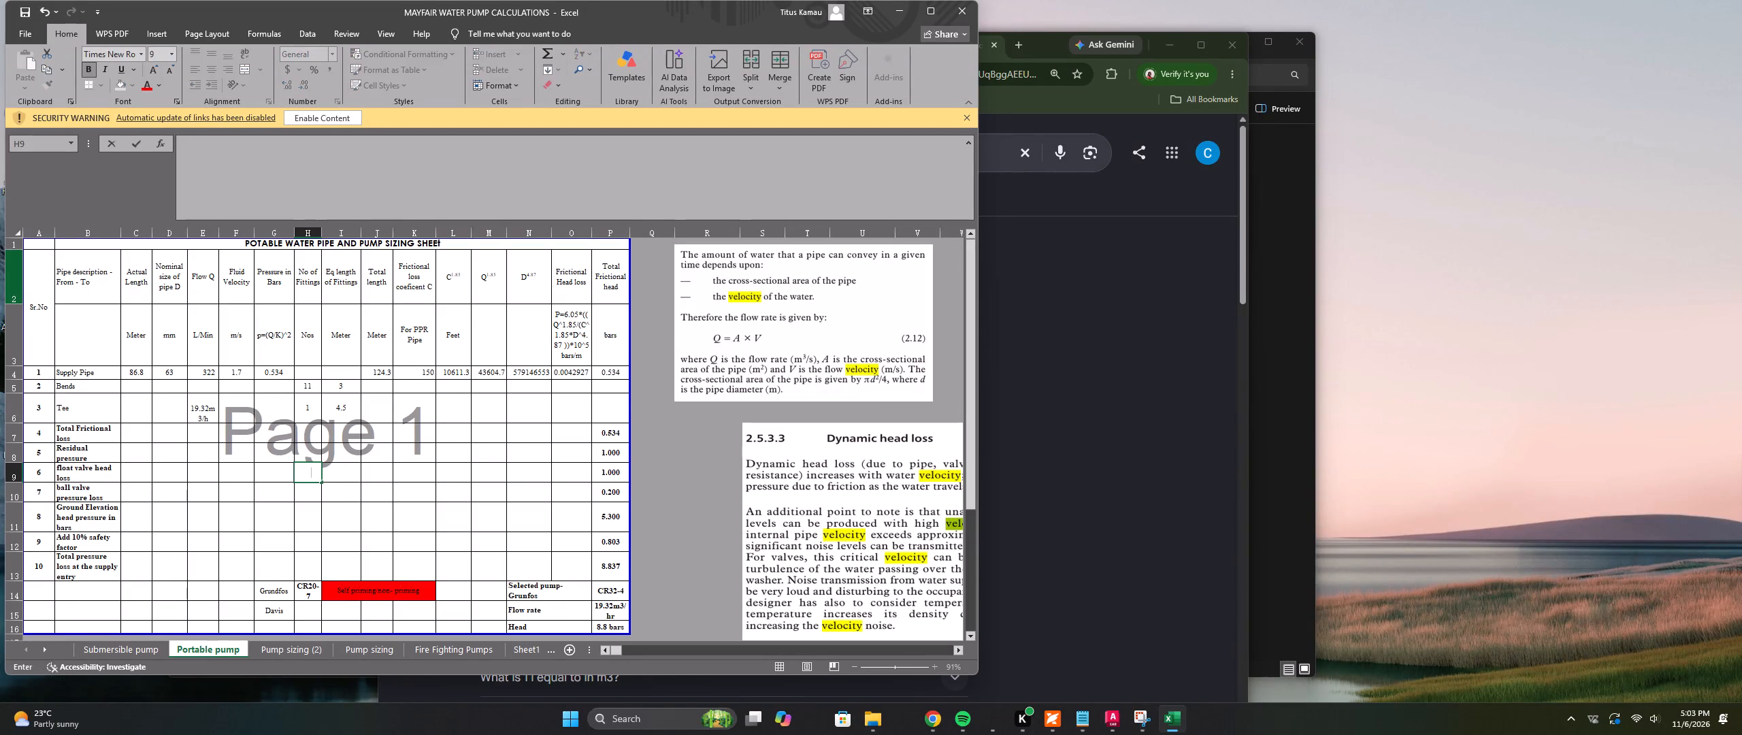
Enter DIN 45-4 as the Davis pump model in cell H15 of the Portable pump sheet.
click(321, 612)
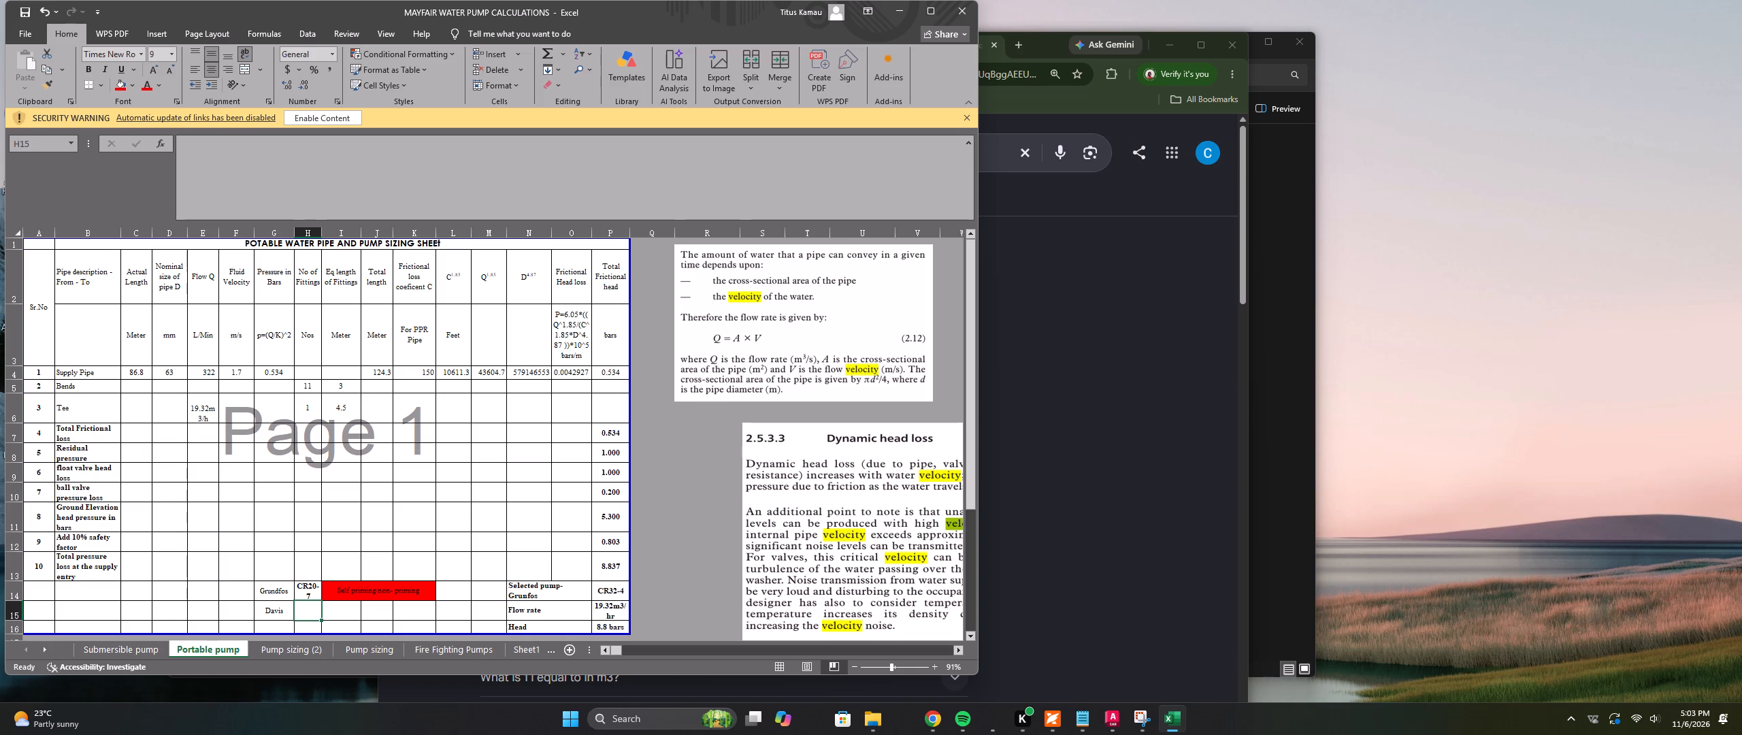
text(DIN)
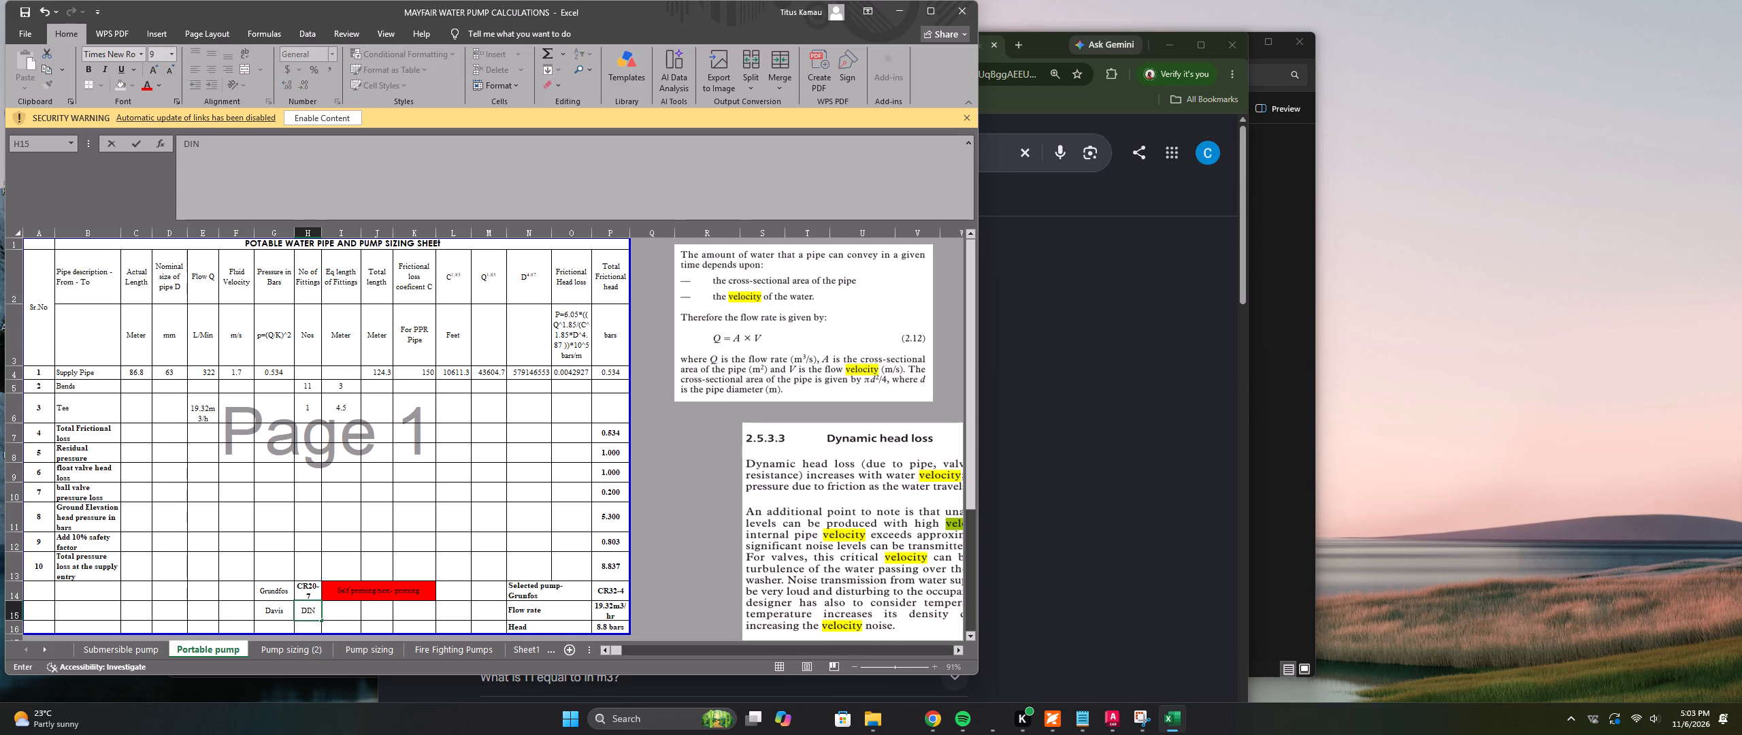
key(space)
text(45)
key(minus)
key(4)
key(Return)
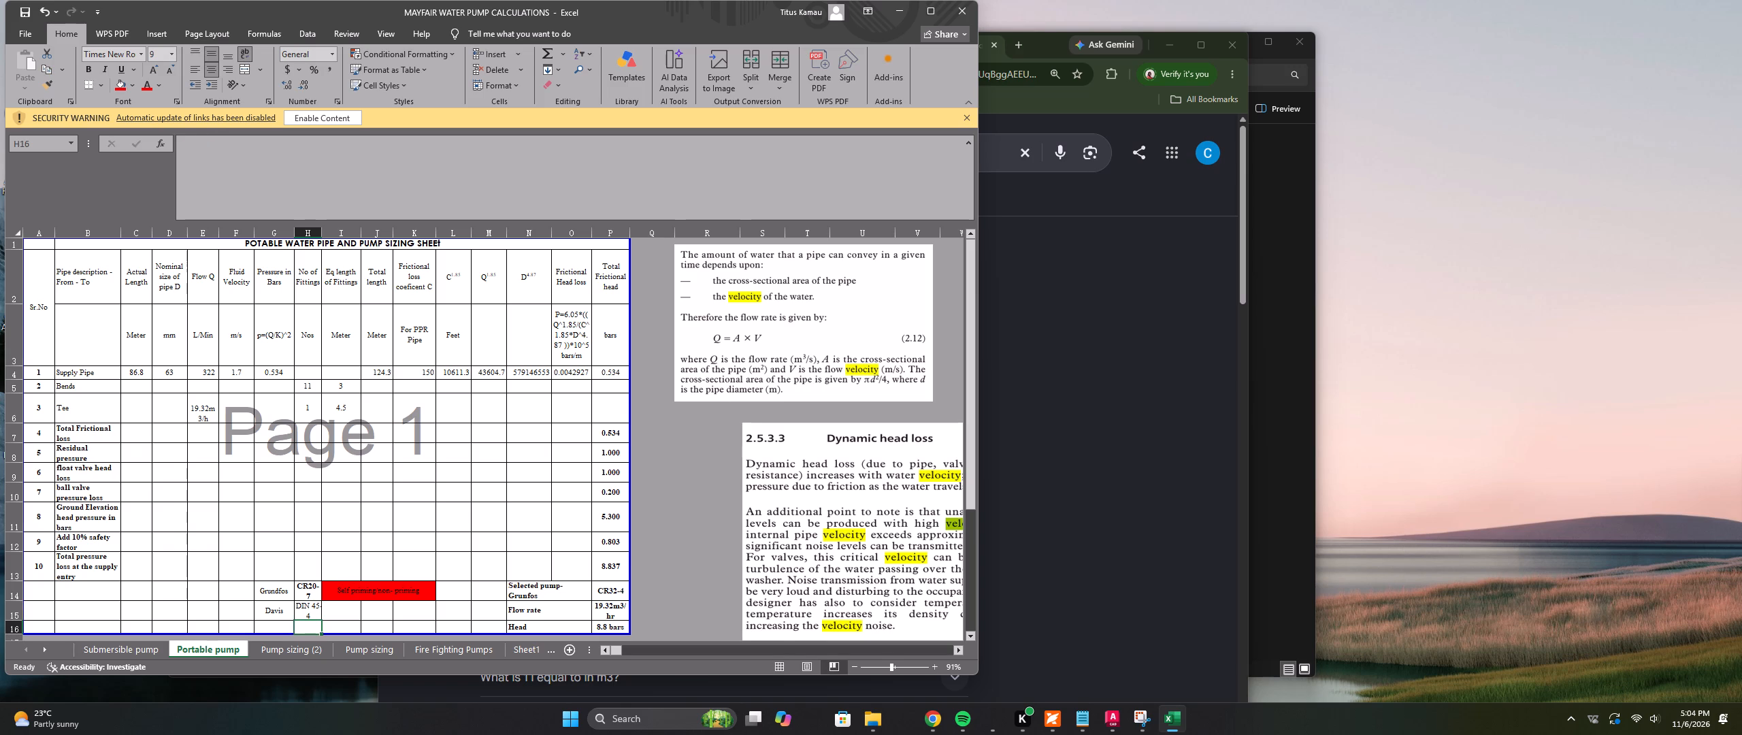
Enter the note "Non self priming" in cell I15, beside the Davis pump model.
click(345, 609)
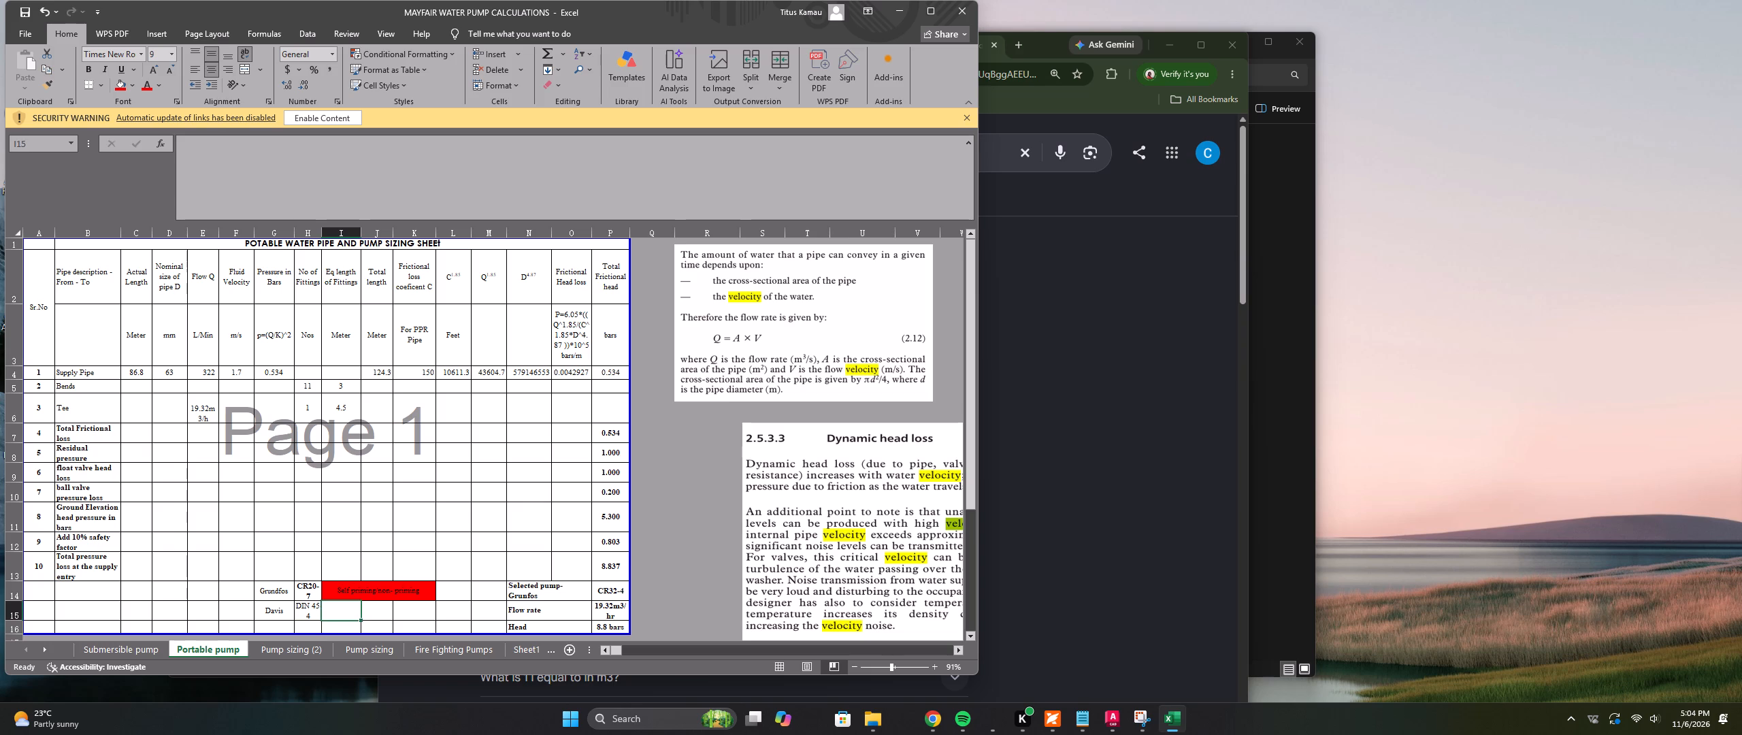
text(nON)
key(BackSpace)
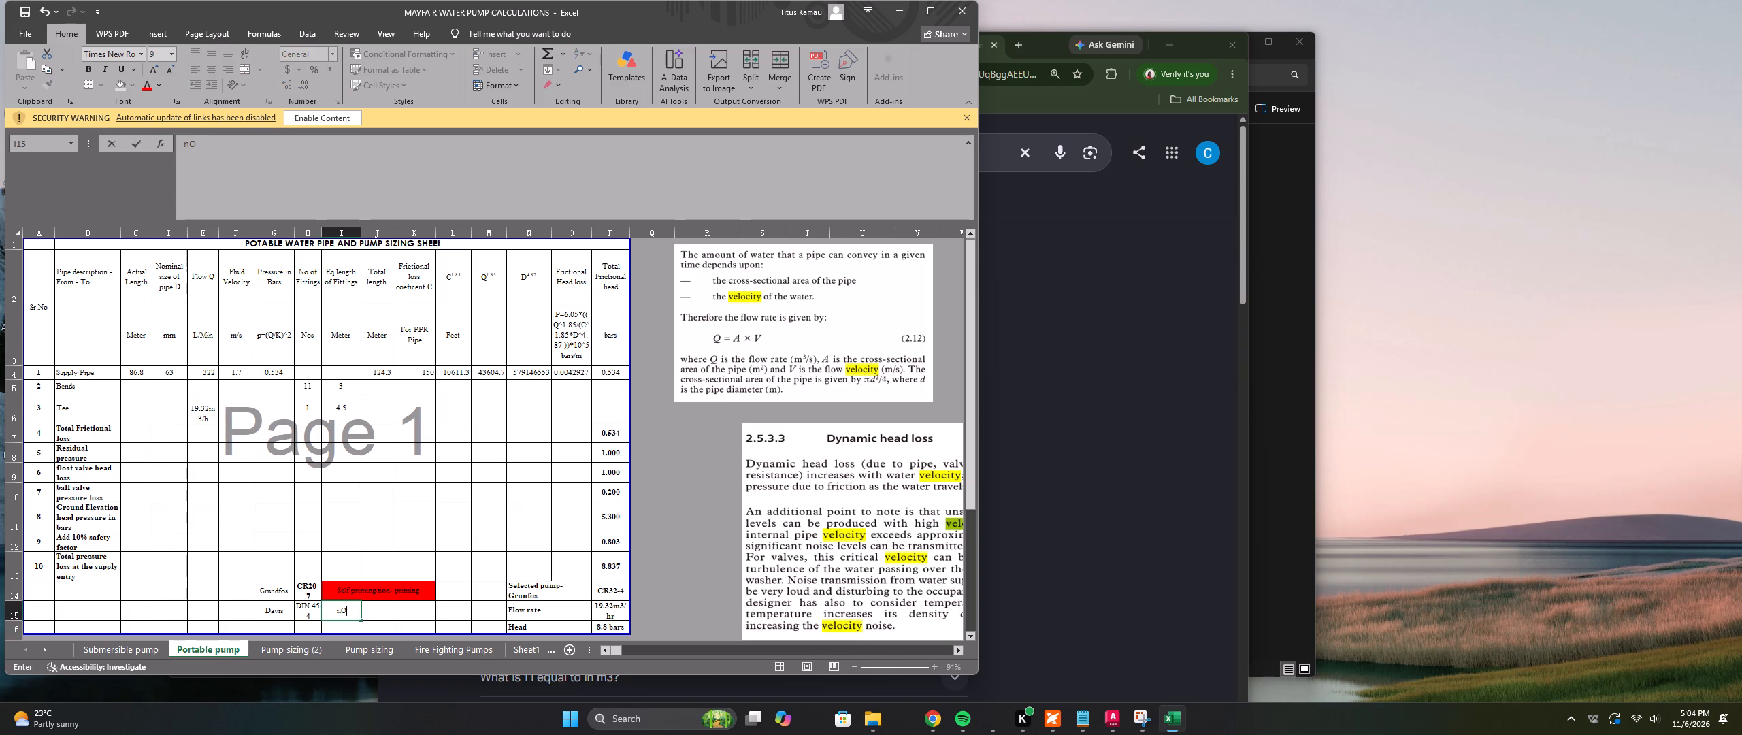
key(BackSpace)
key(BackSpace)
key(BackSpace)
text(NOn)
key(BackSpace)
key(BackSpace)
text(on)
key(space)
text(self)
key(space)
text(priming)
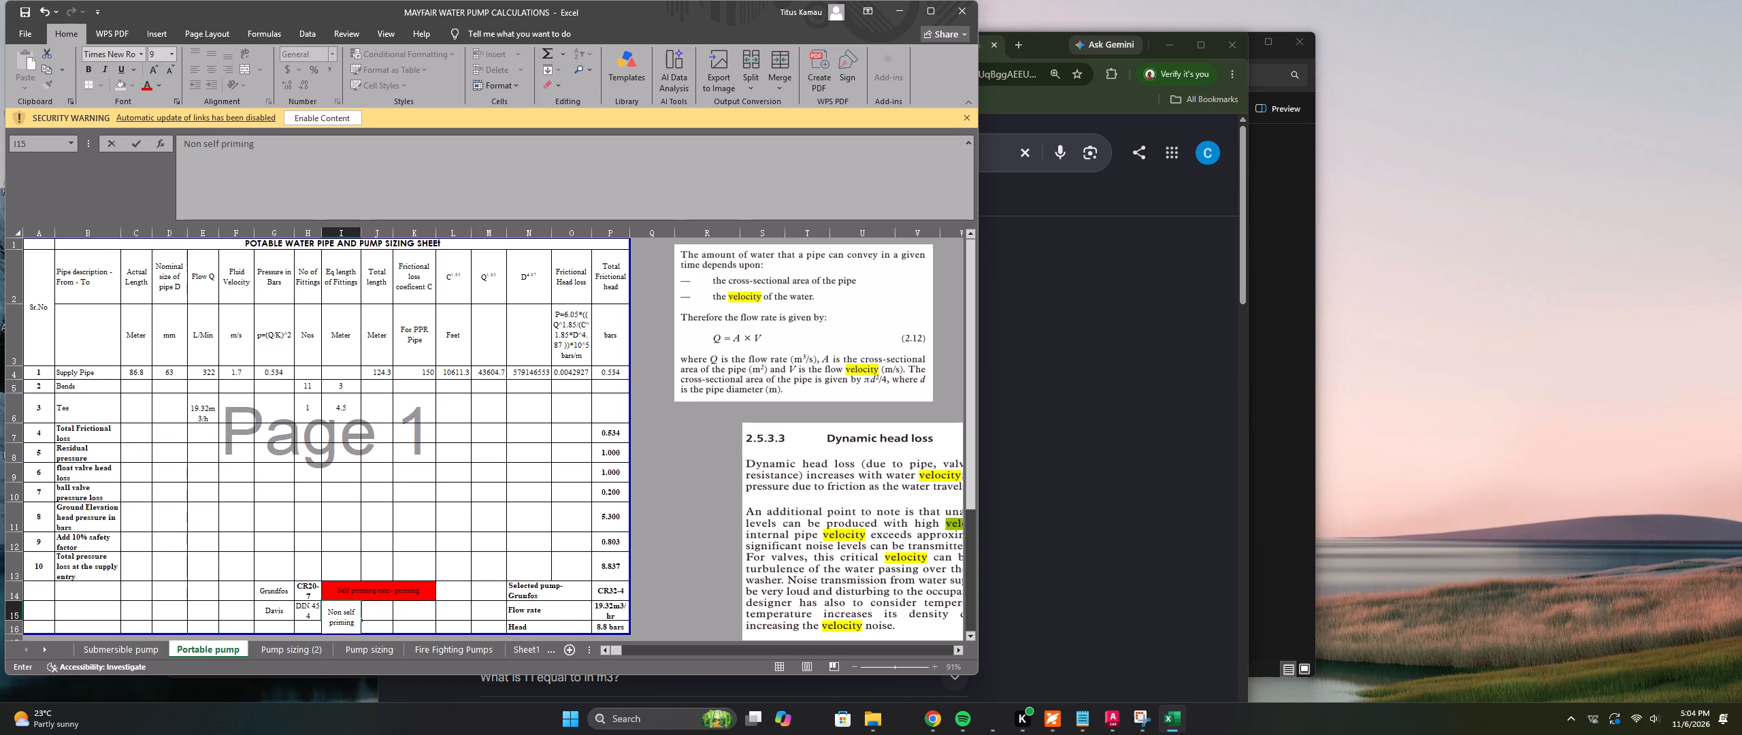
click(382, 500)
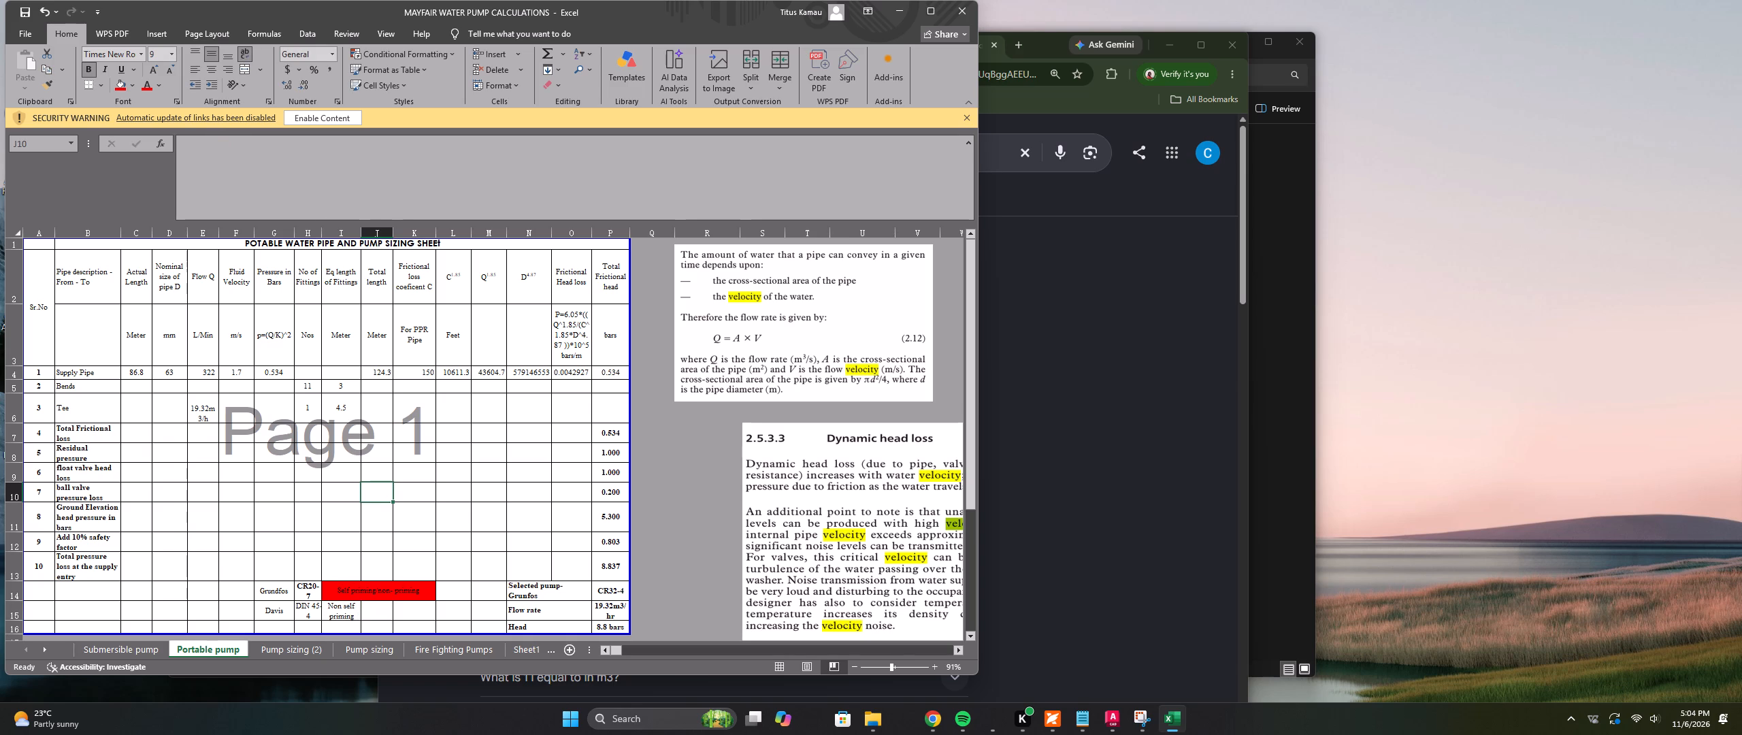
Merge and center cells I15 to K15 so the Davis pump's priming note spans three columns.
click(354, 612)
drag(353, 612, 409, 616)
click(412, 615)
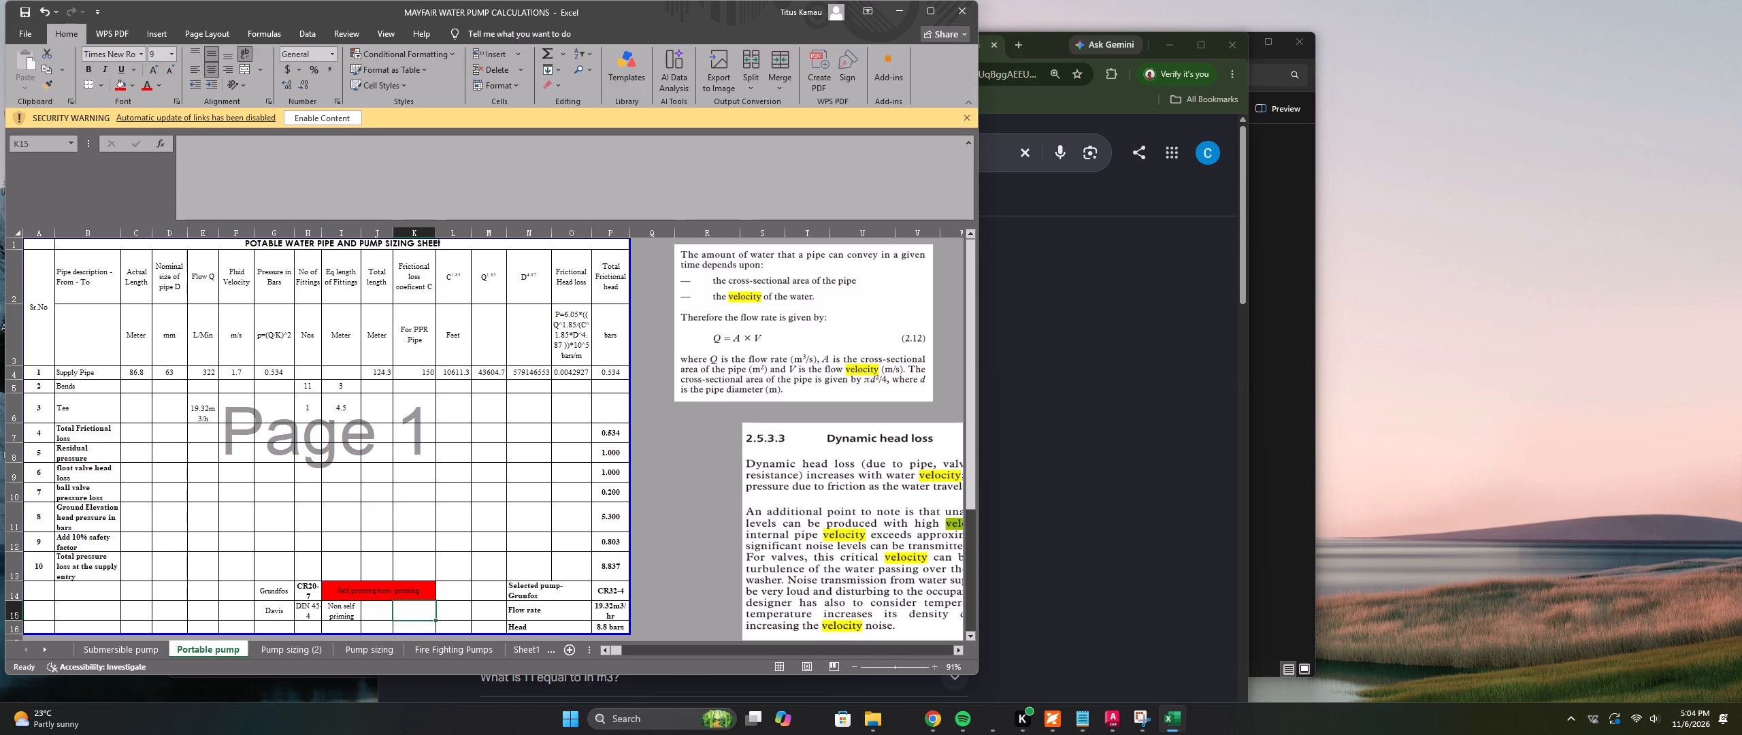
click(406, 538)
click(351, 606)
drag(351, 609, 404, 614)
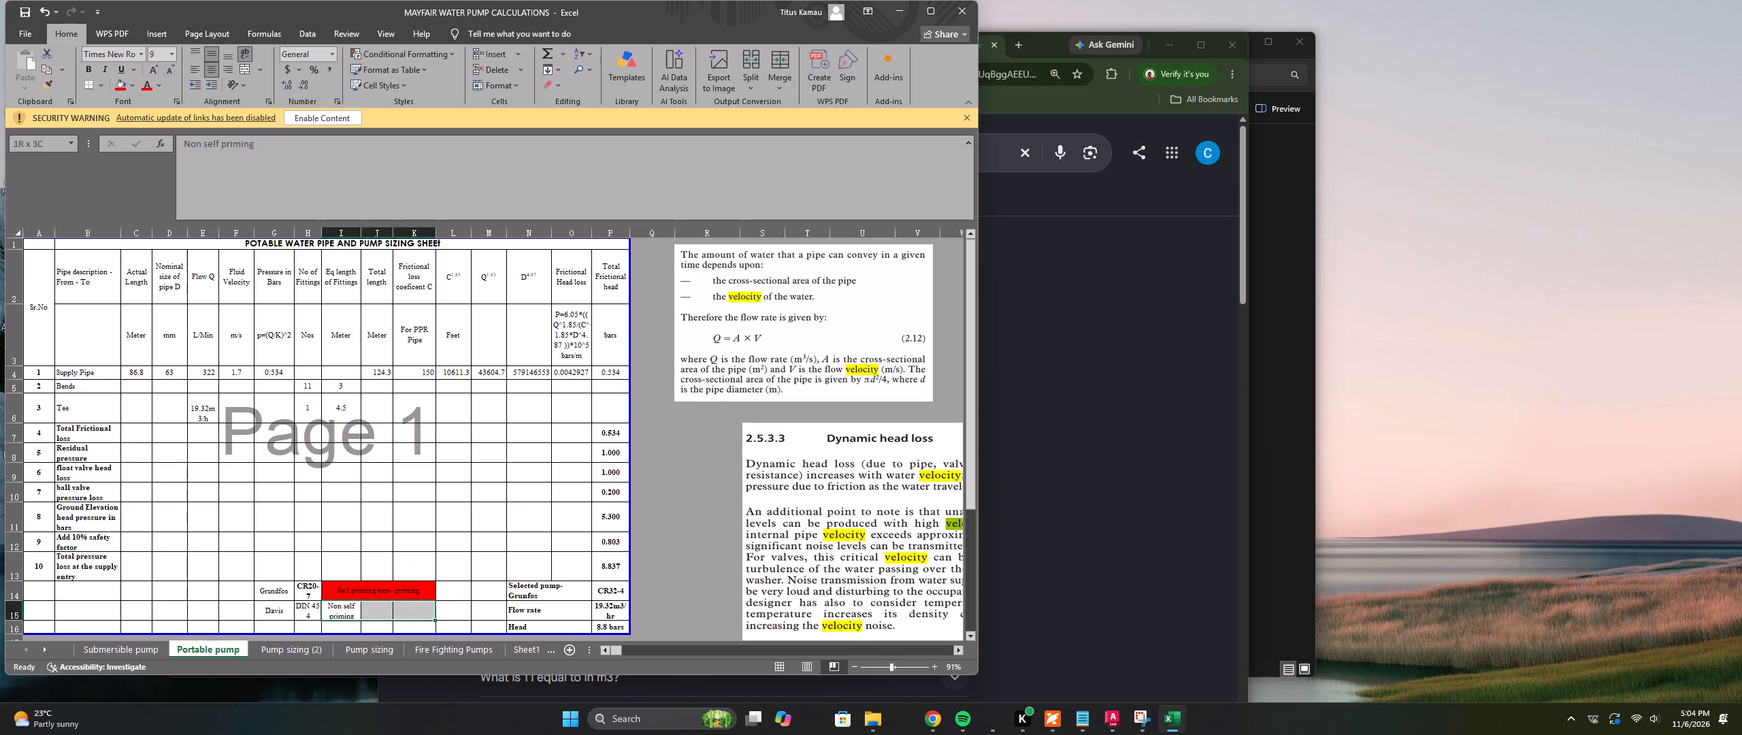
drag(404, 614, 405, 614)
click(263, 66)
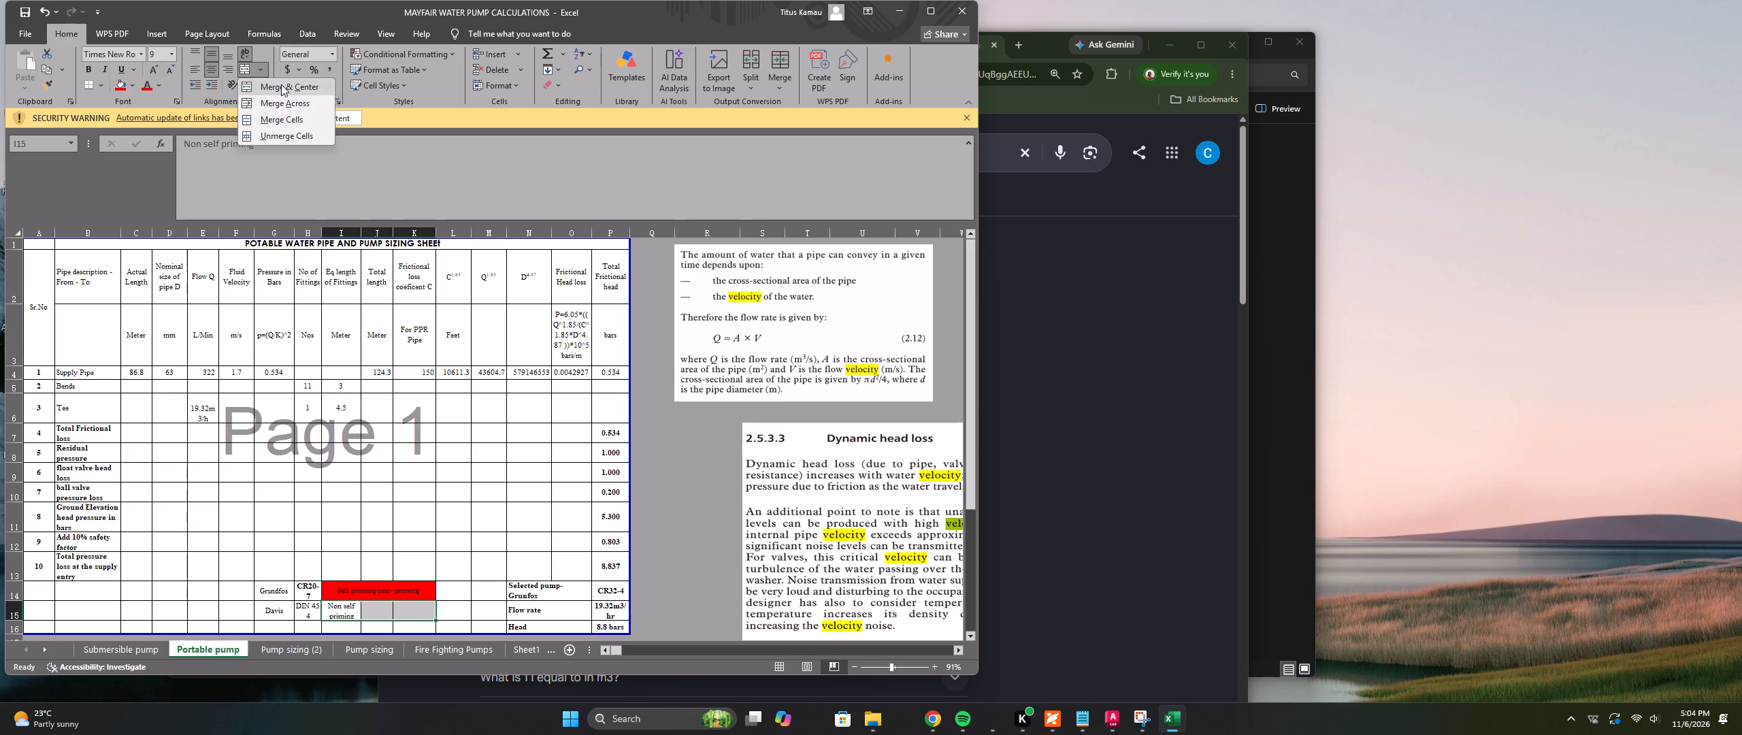
click(281, 84)
click(469, 455)
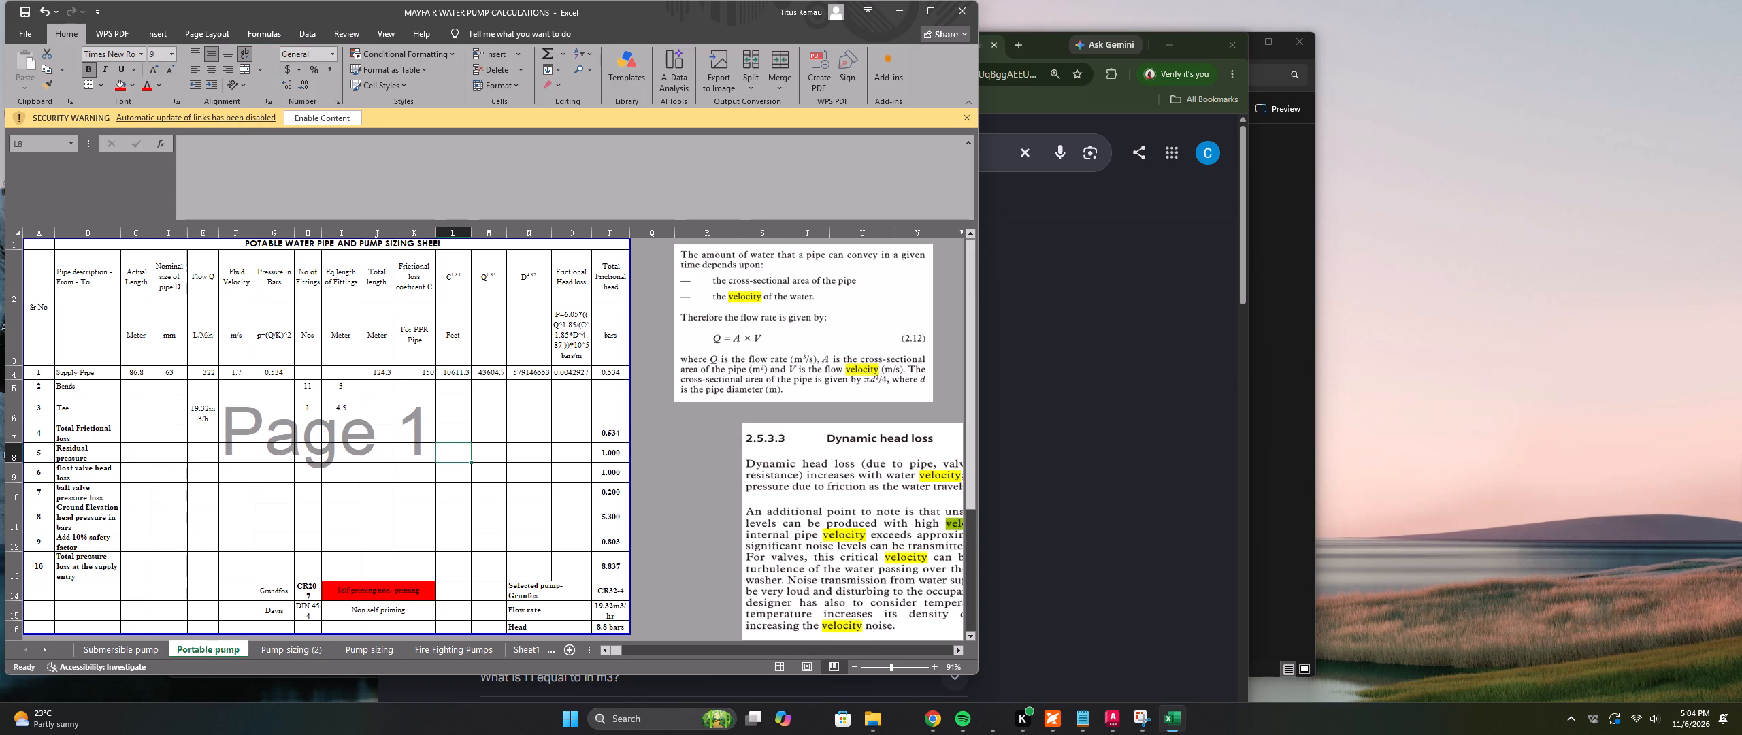
Compare the pump sizing figures on the Submersible pump and Portable pump sheets.
click(150, 652)
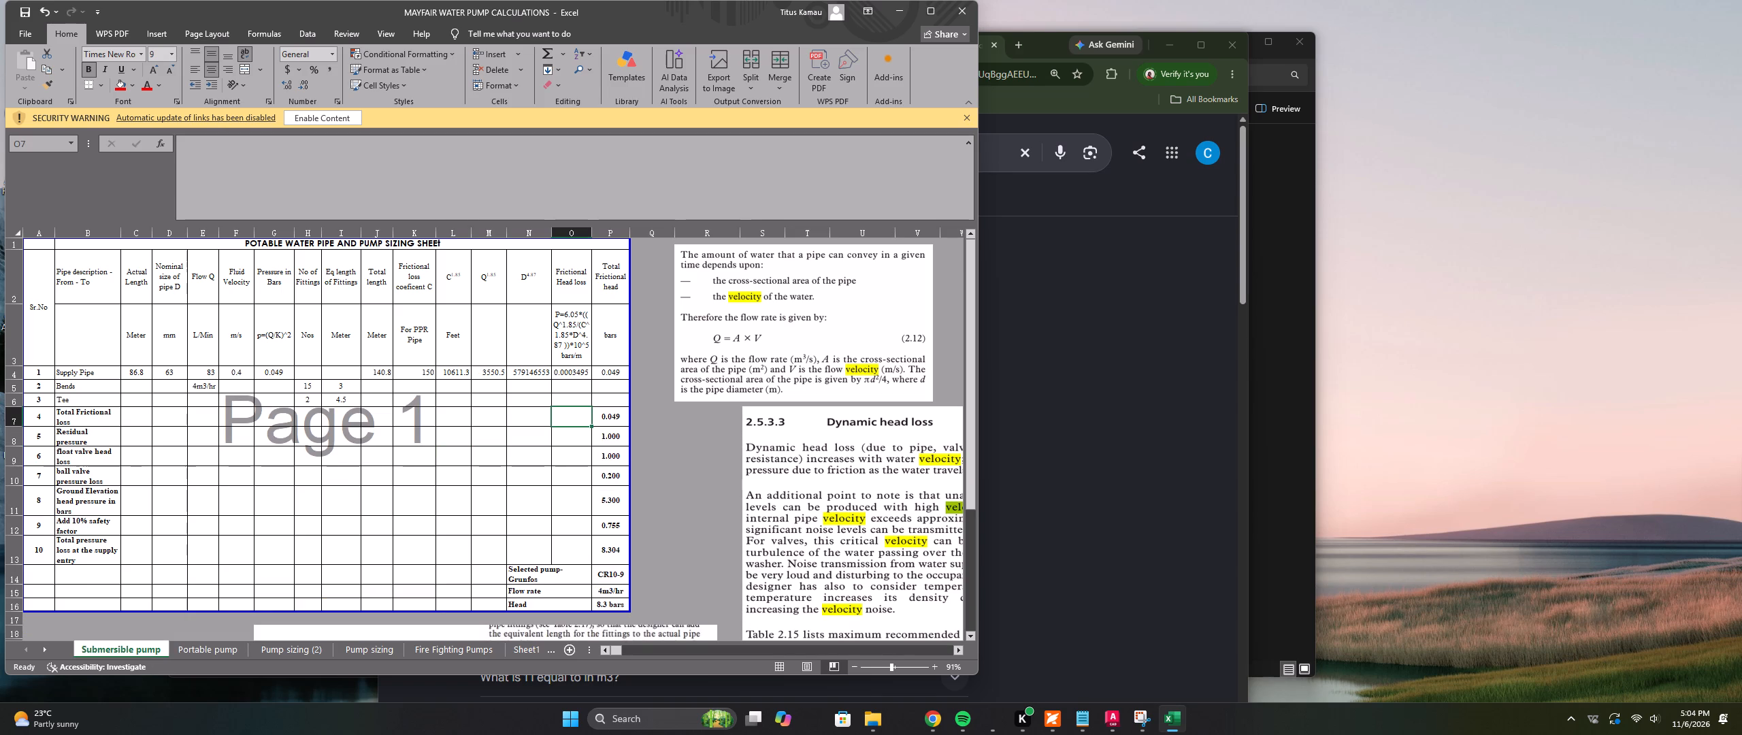
click(227, 649)
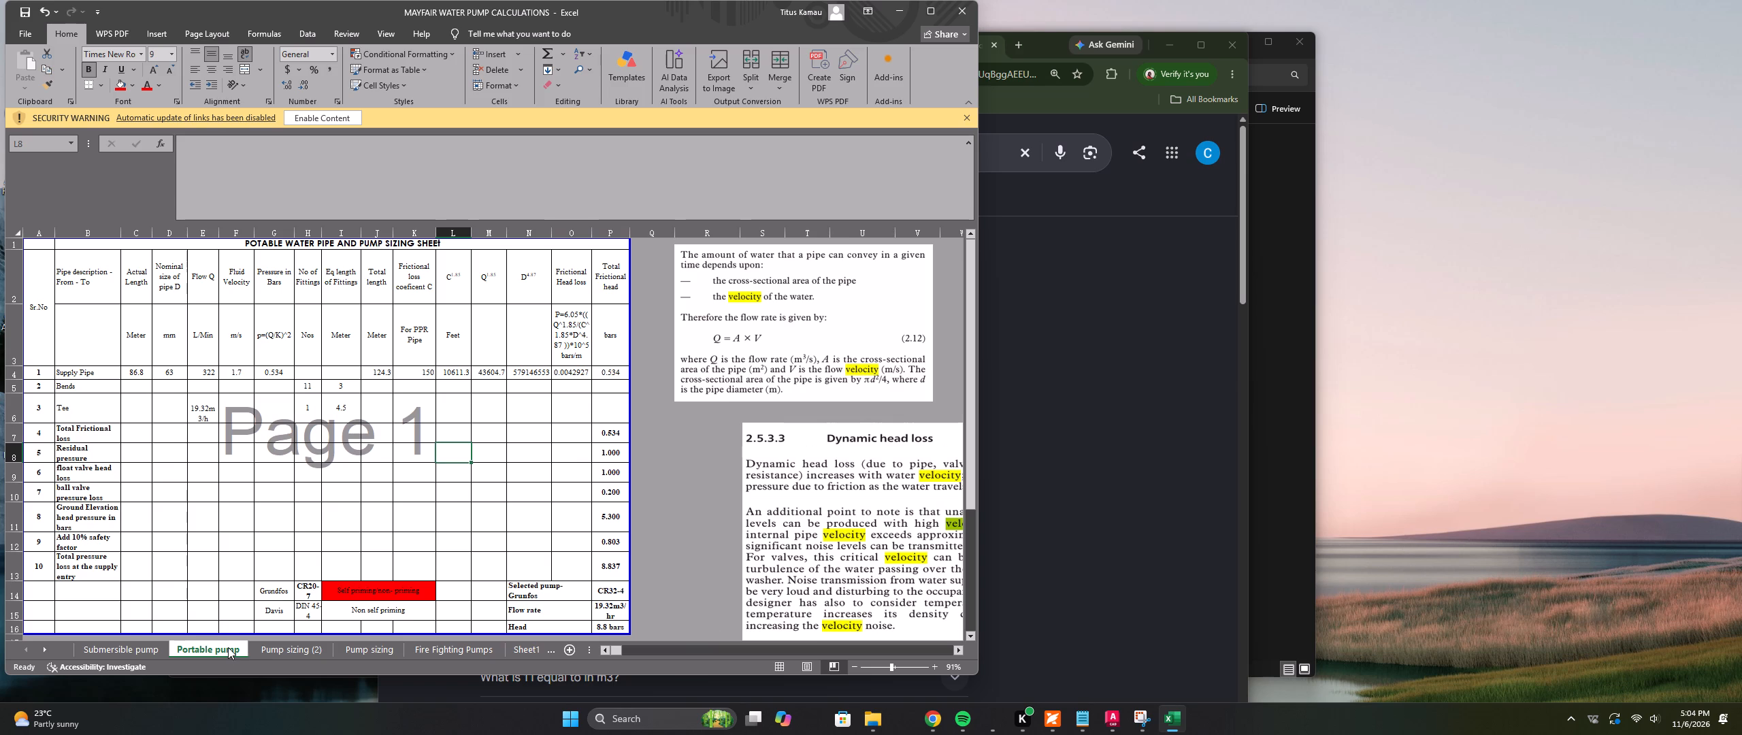
click(163, 649)
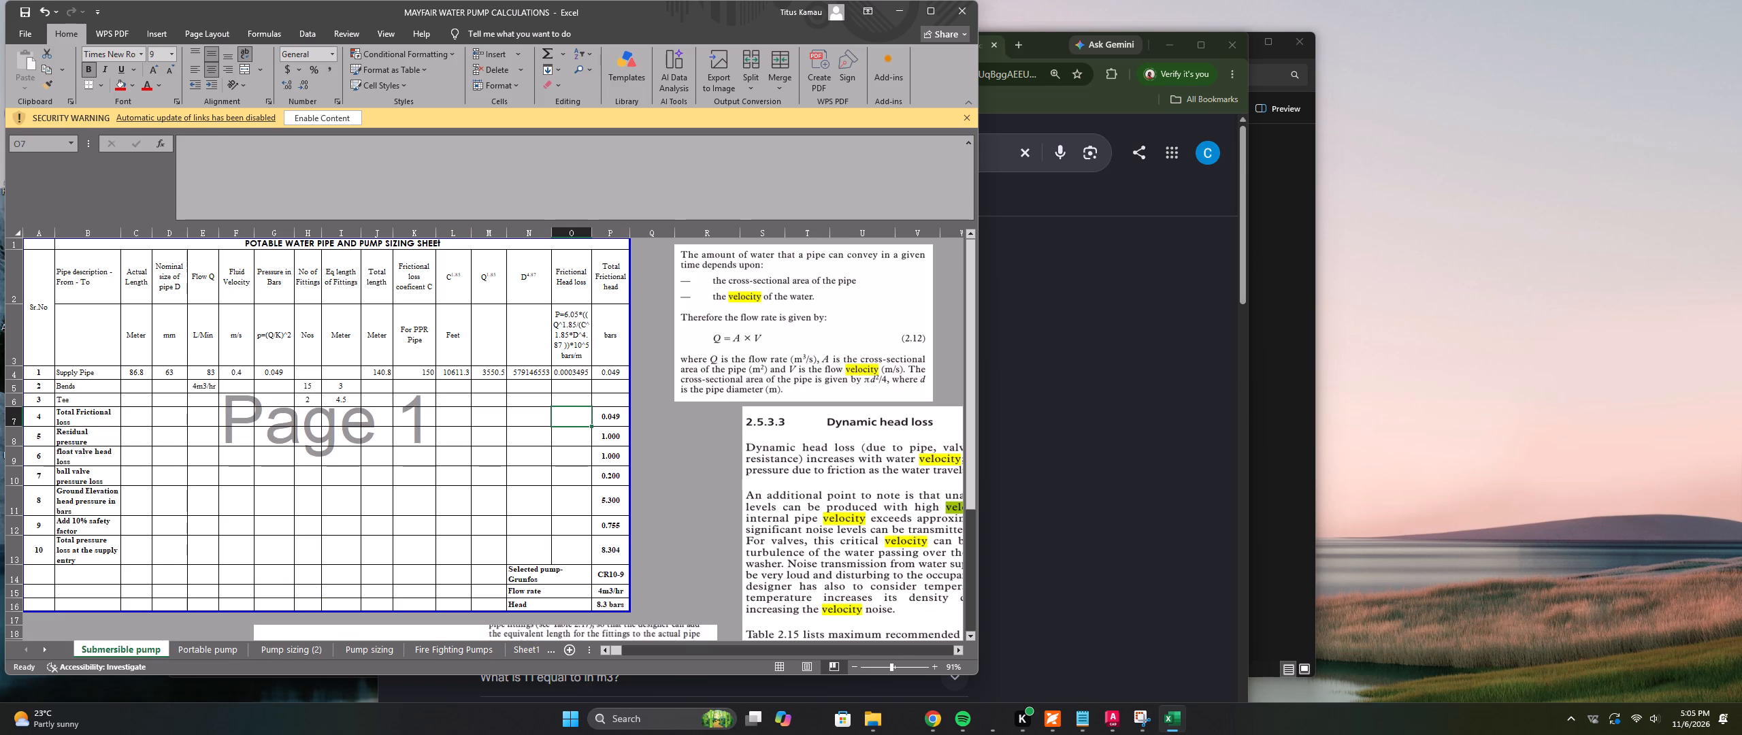
click(210, 649)
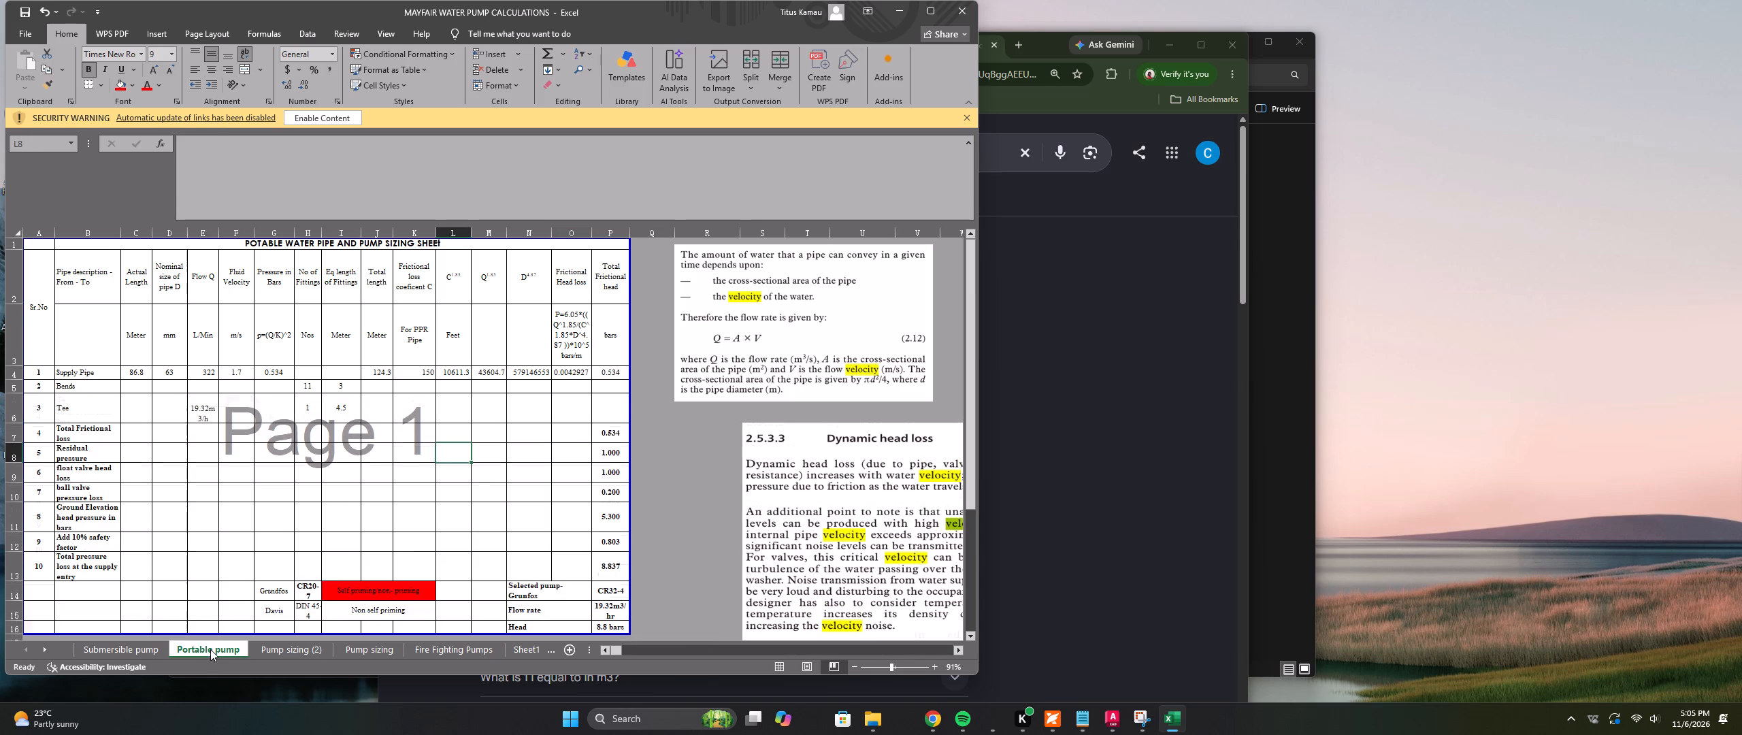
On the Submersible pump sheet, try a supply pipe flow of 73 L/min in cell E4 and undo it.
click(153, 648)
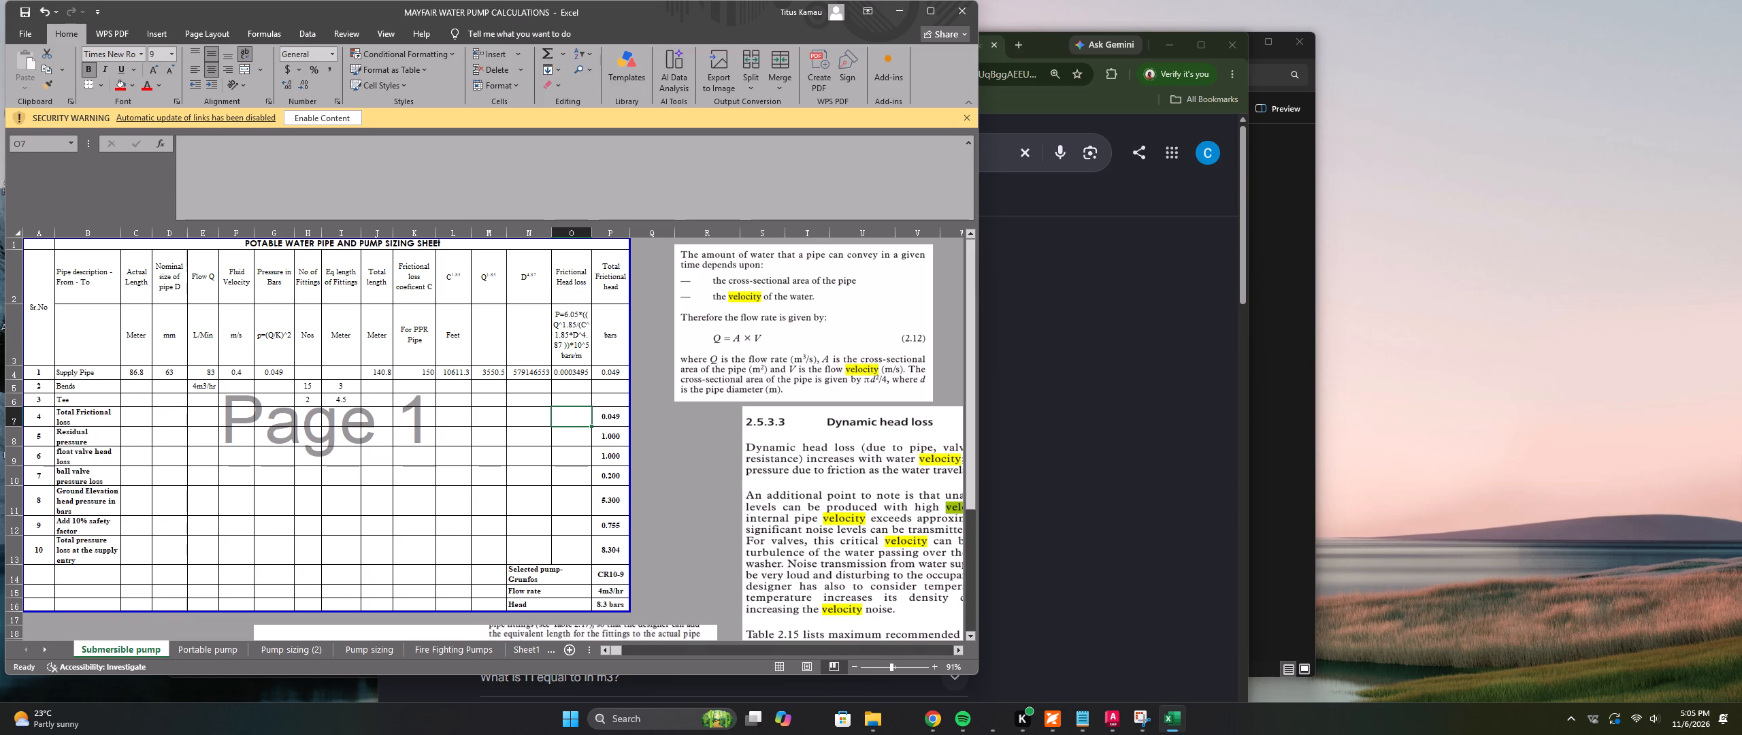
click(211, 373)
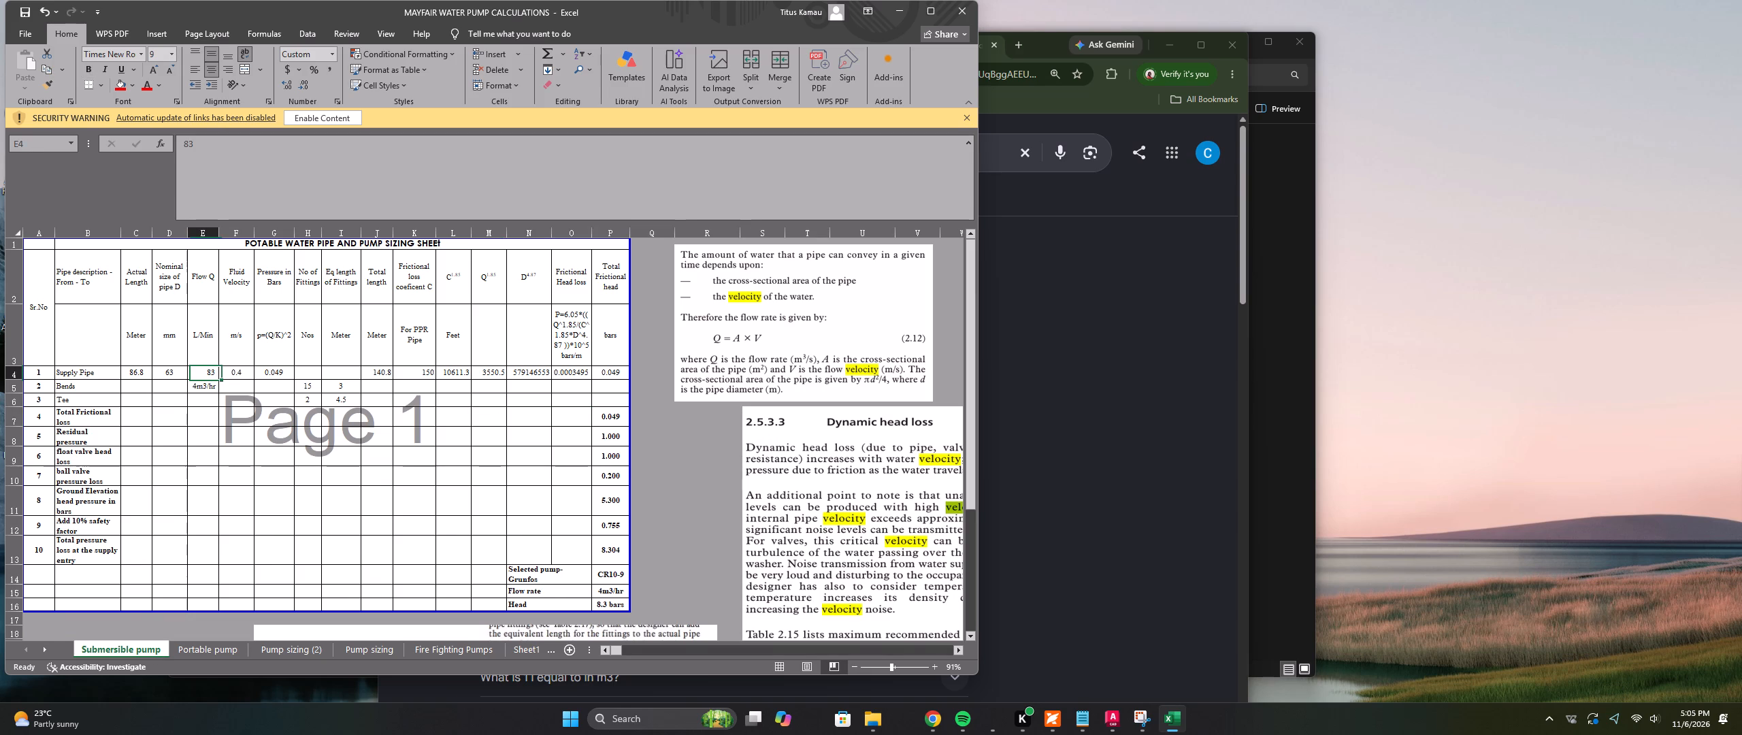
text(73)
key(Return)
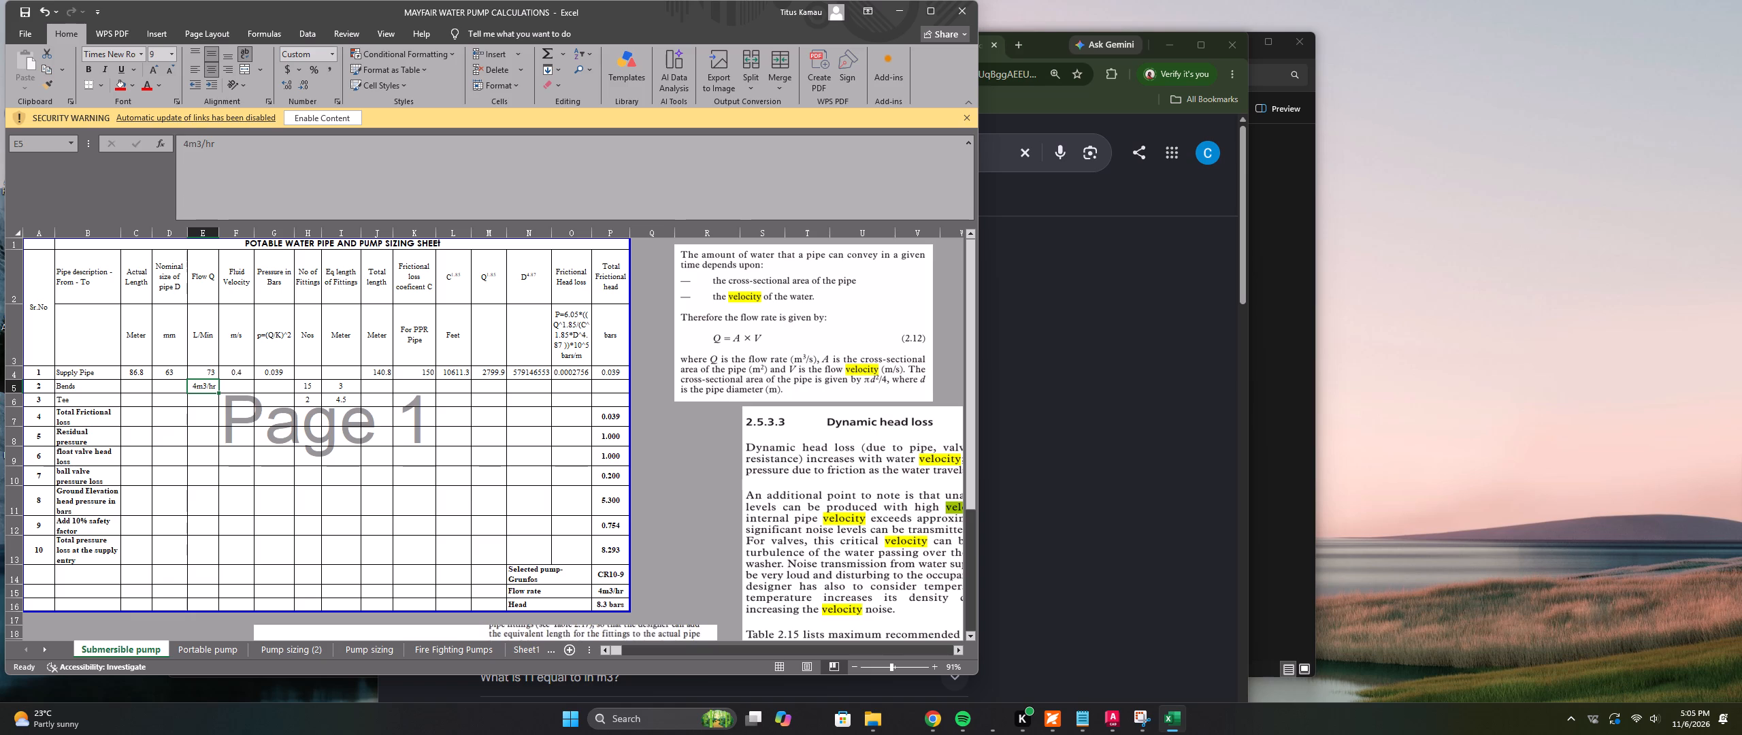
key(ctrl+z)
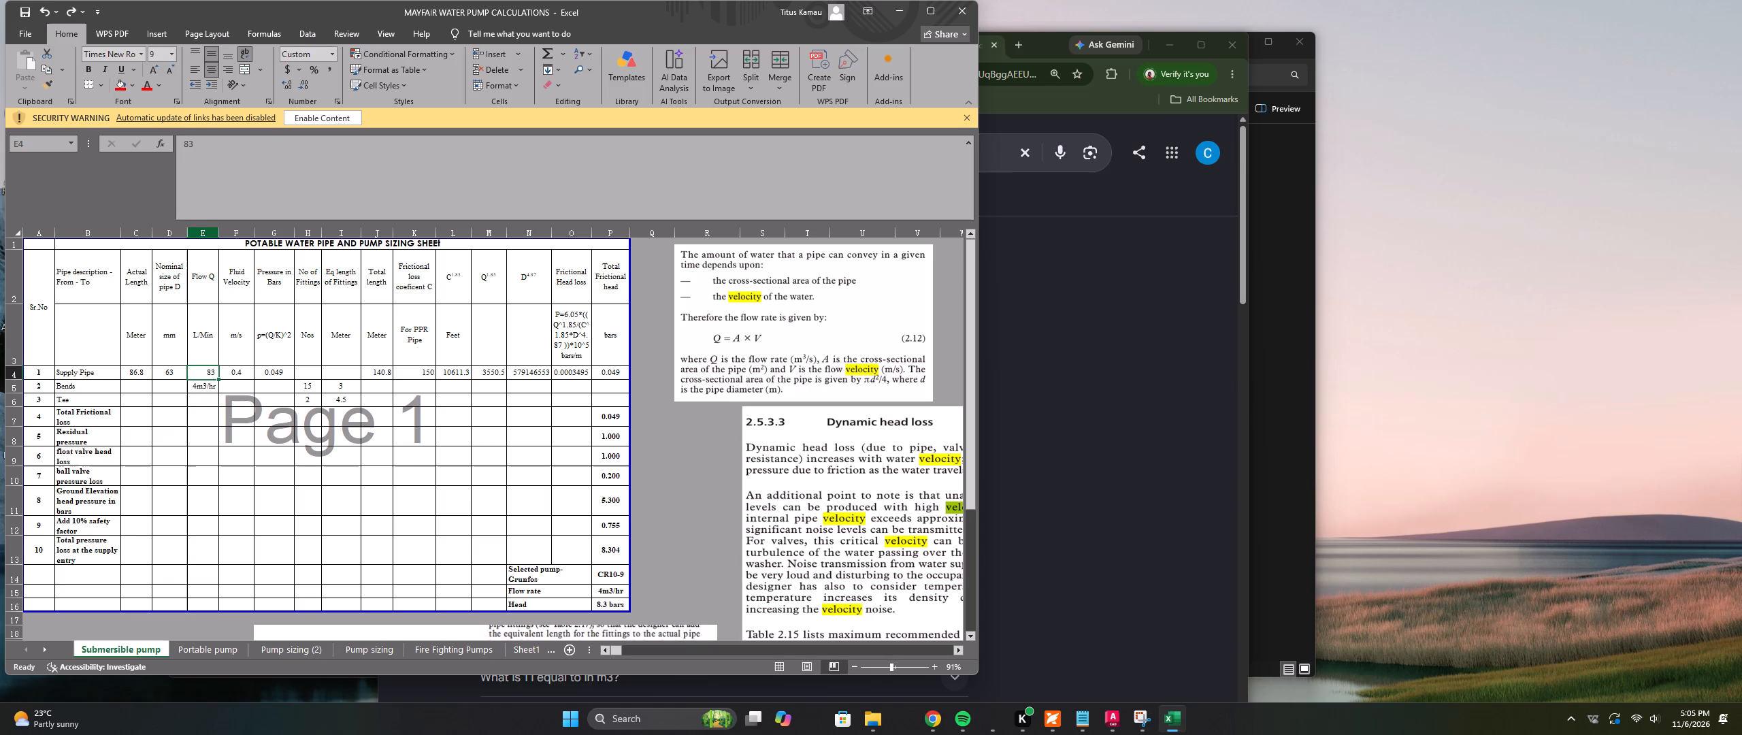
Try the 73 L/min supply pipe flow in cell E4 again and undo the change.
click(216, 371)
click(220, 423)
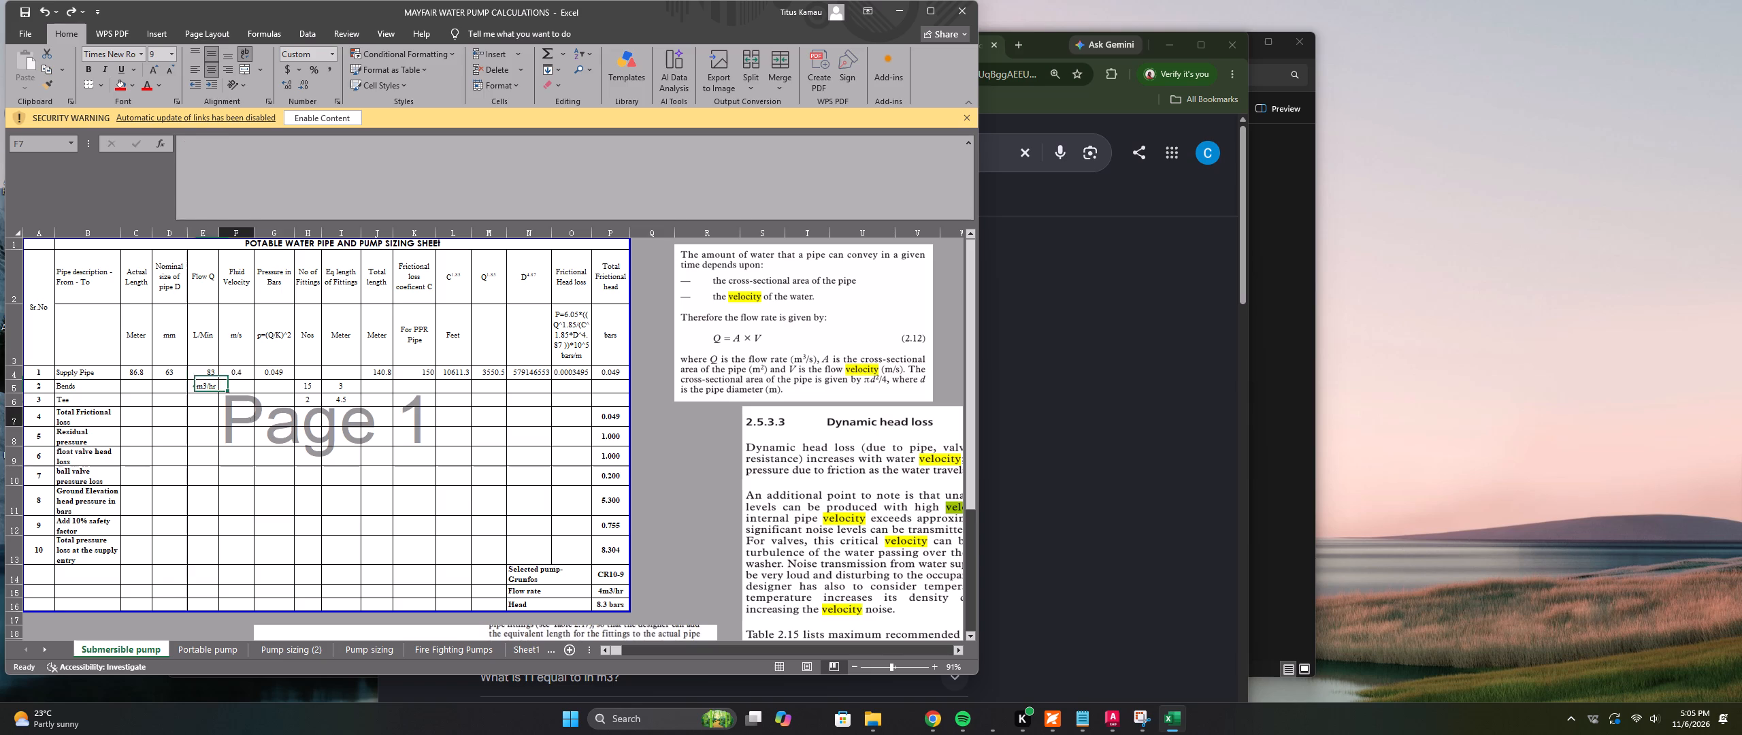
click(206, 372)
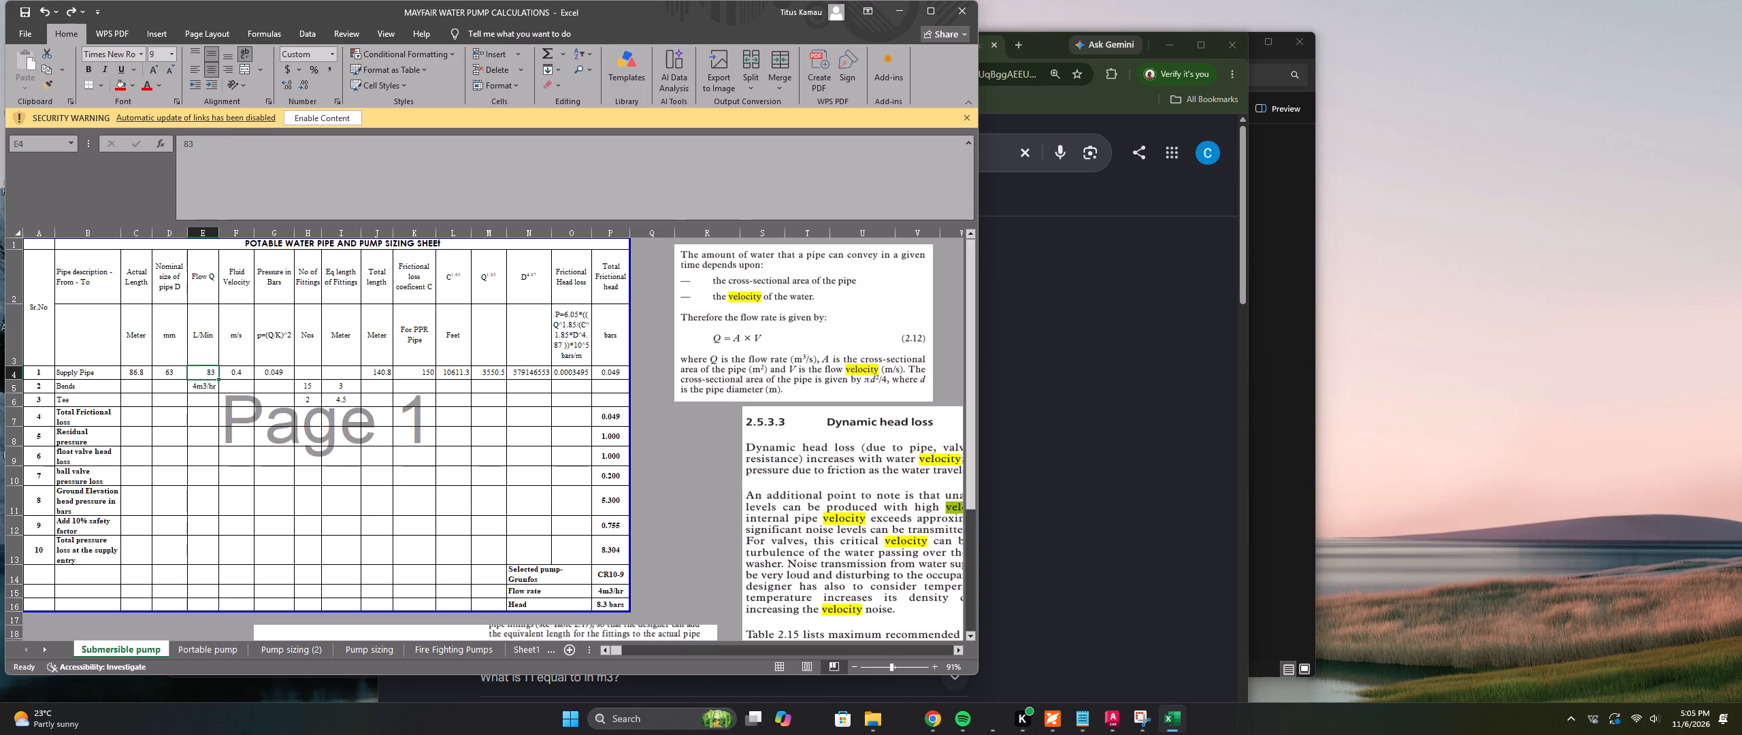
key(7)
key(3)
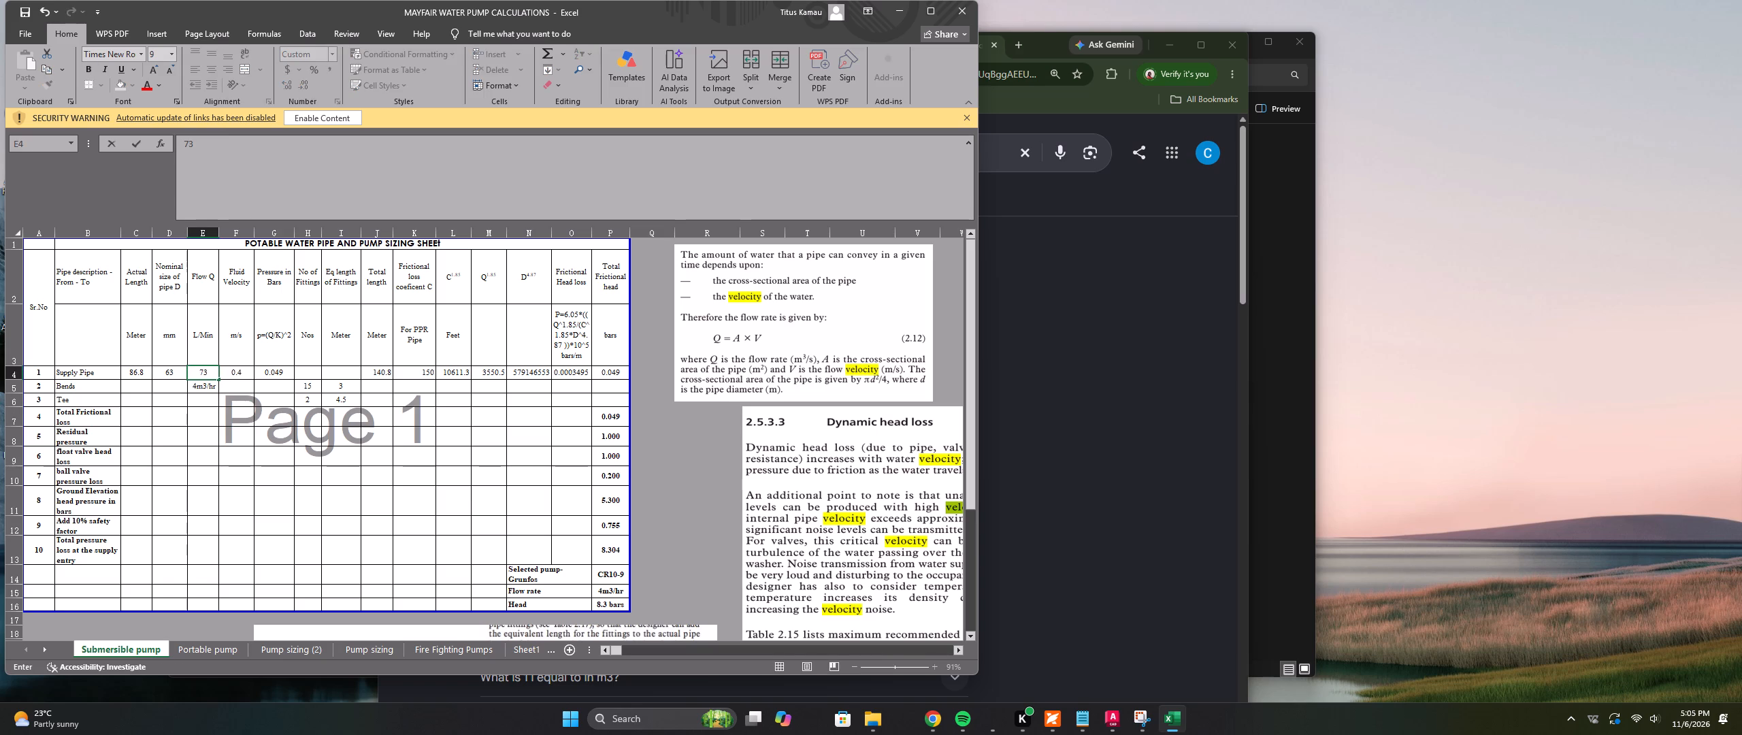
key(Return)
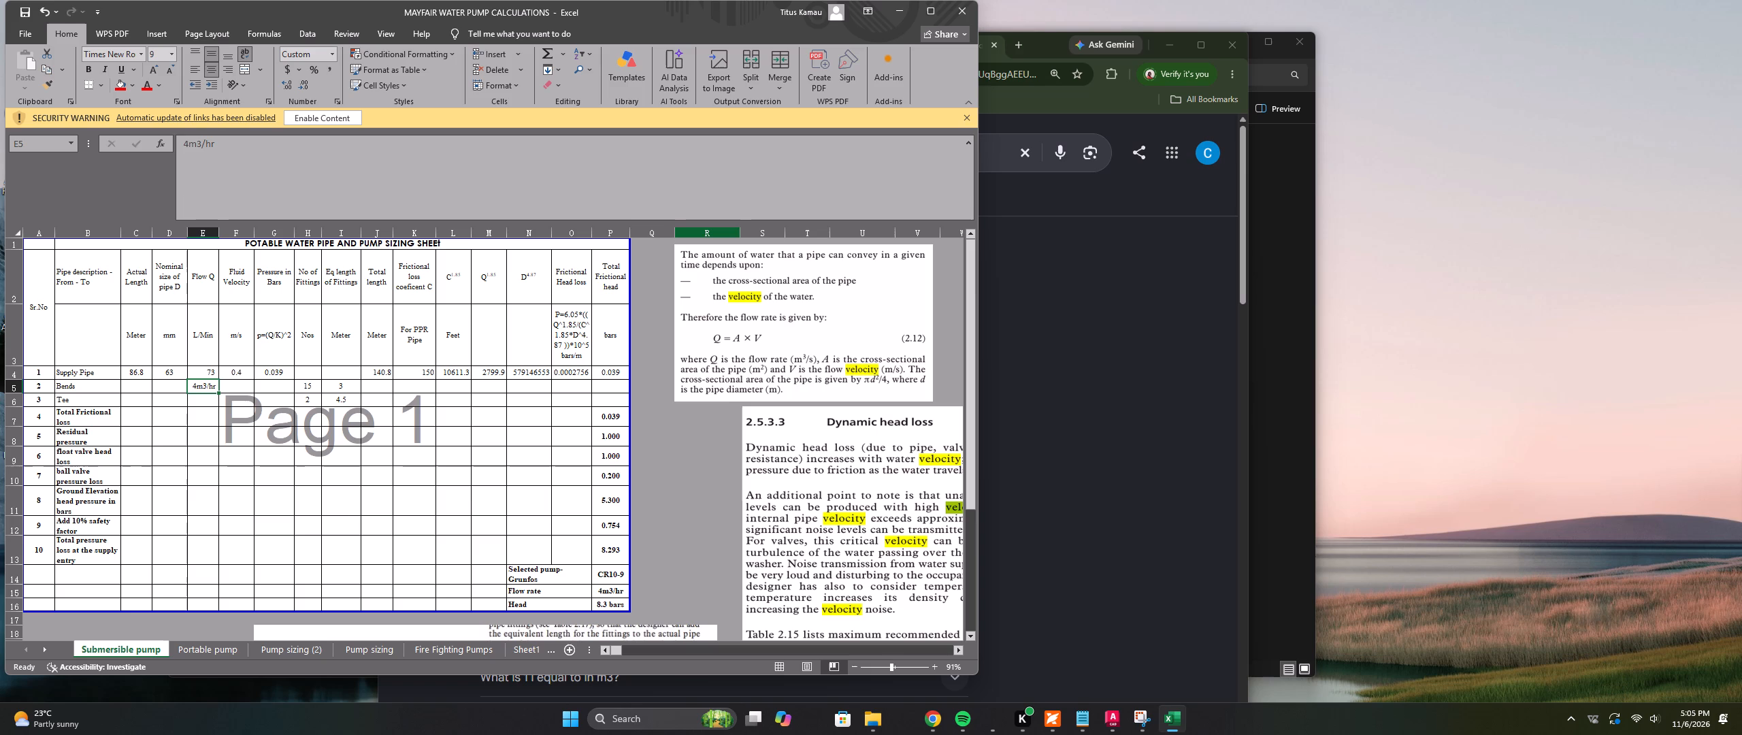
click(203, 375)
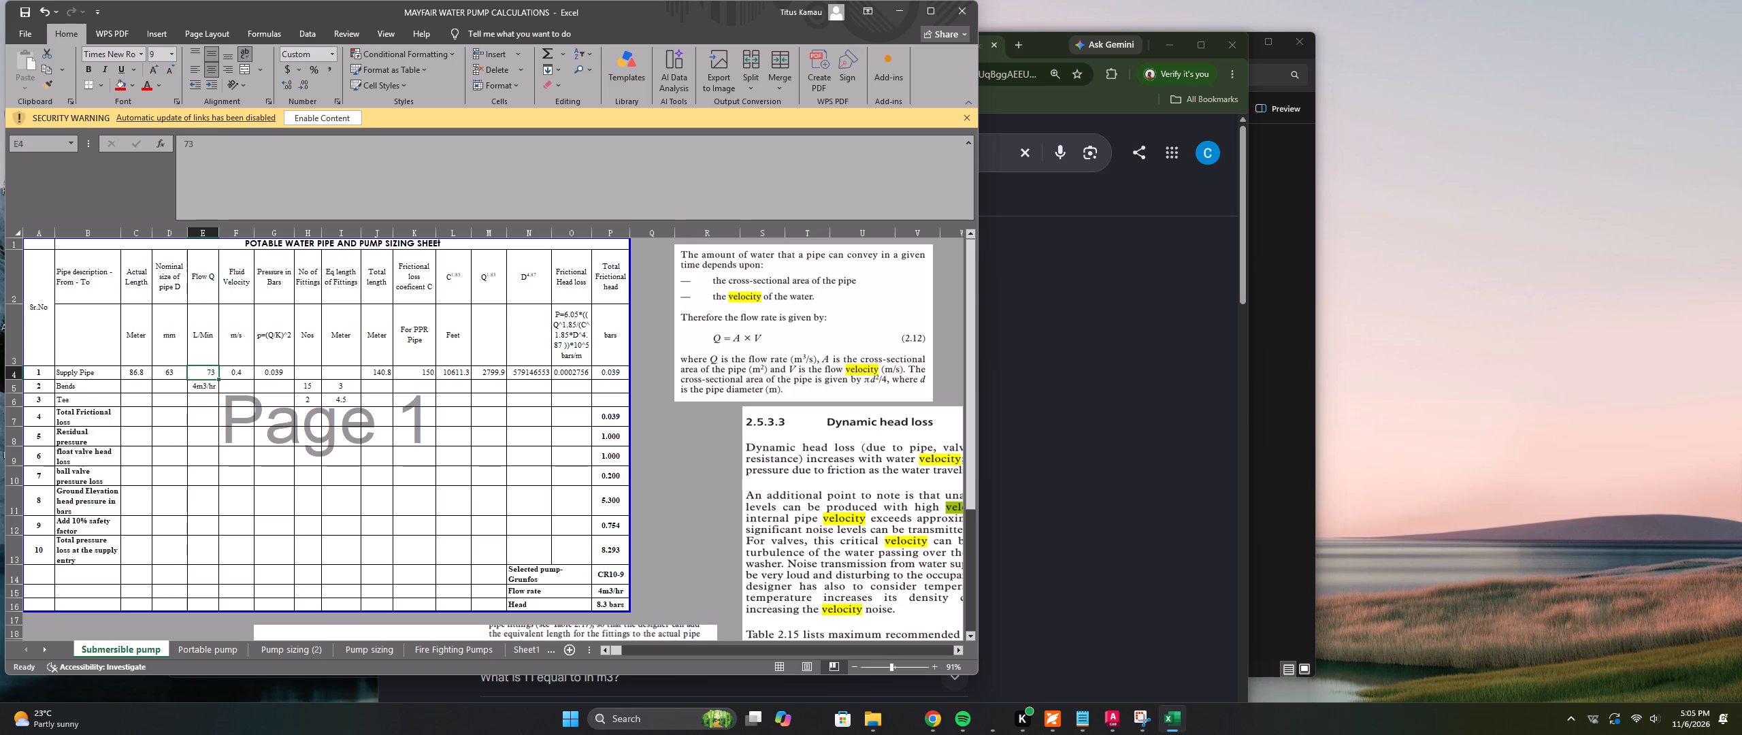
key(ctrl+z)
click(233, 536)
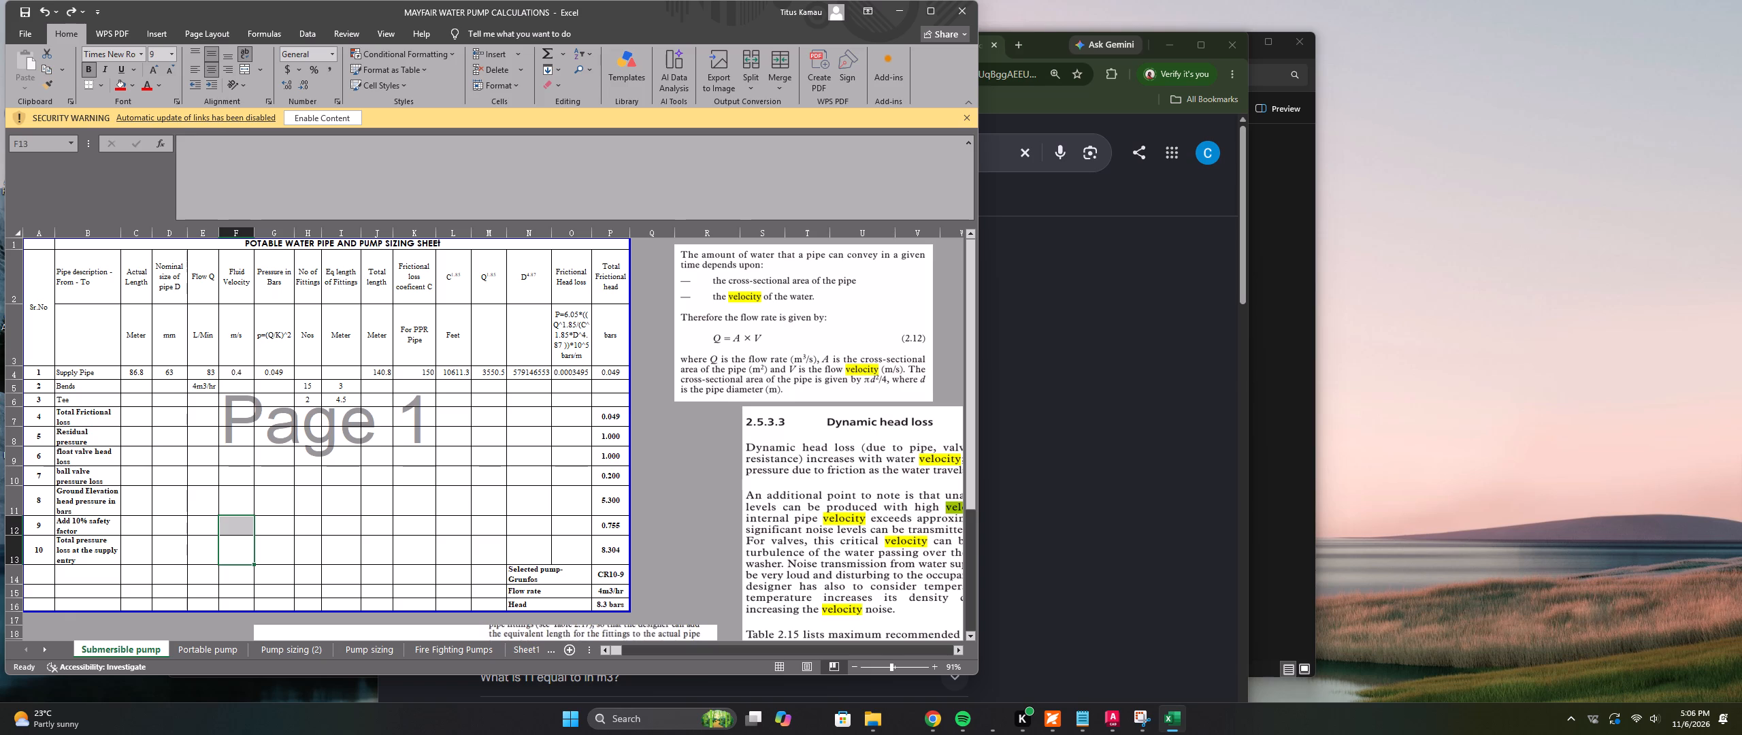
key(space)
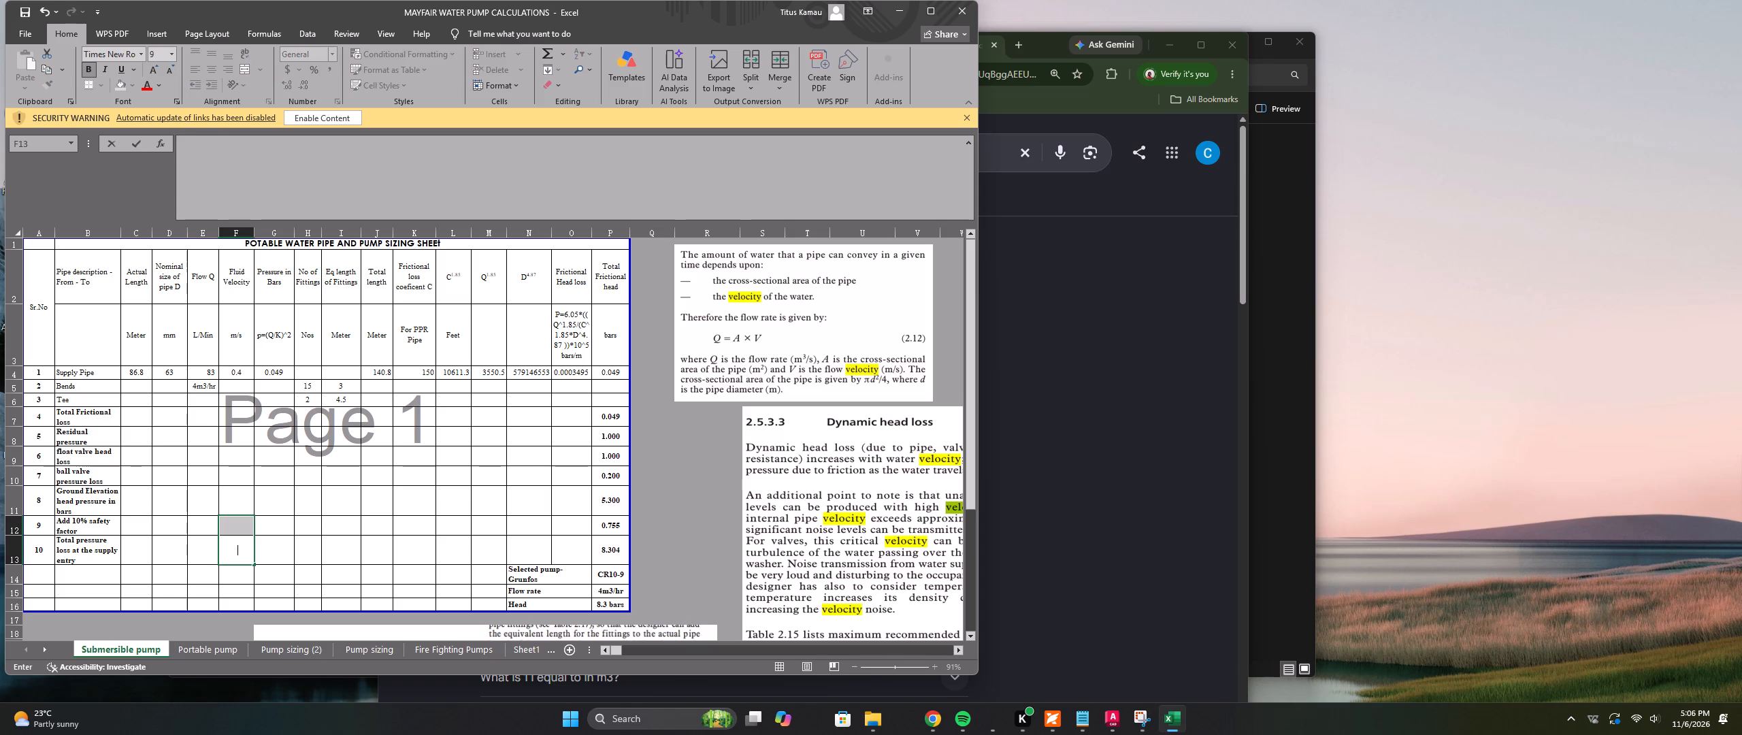
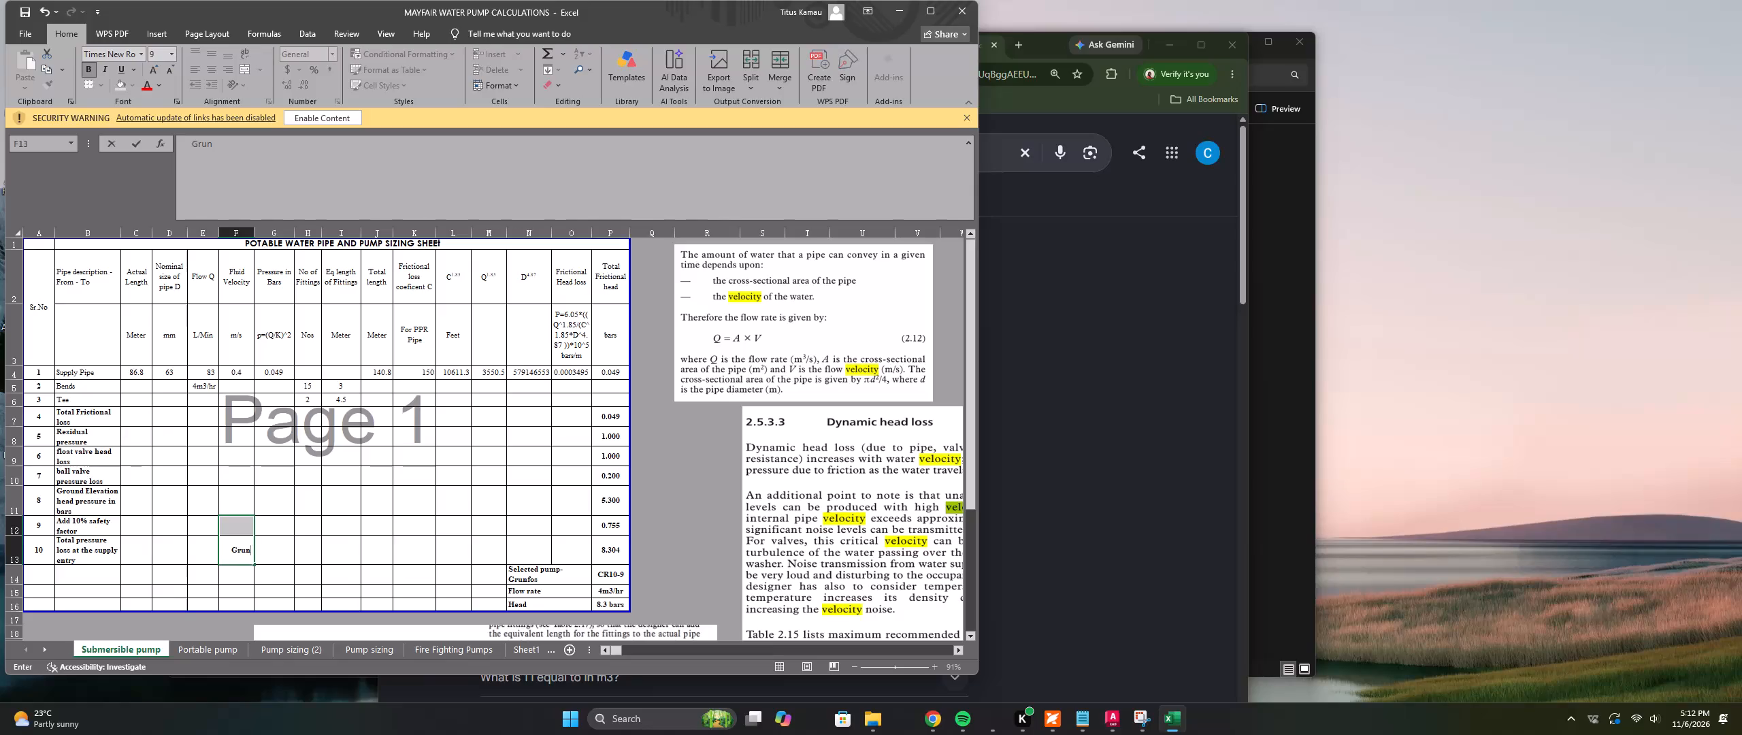
Finish the Grundfos label in cell F13 of the Submersible pump sheet and move it to cell F14.
text(dfos)
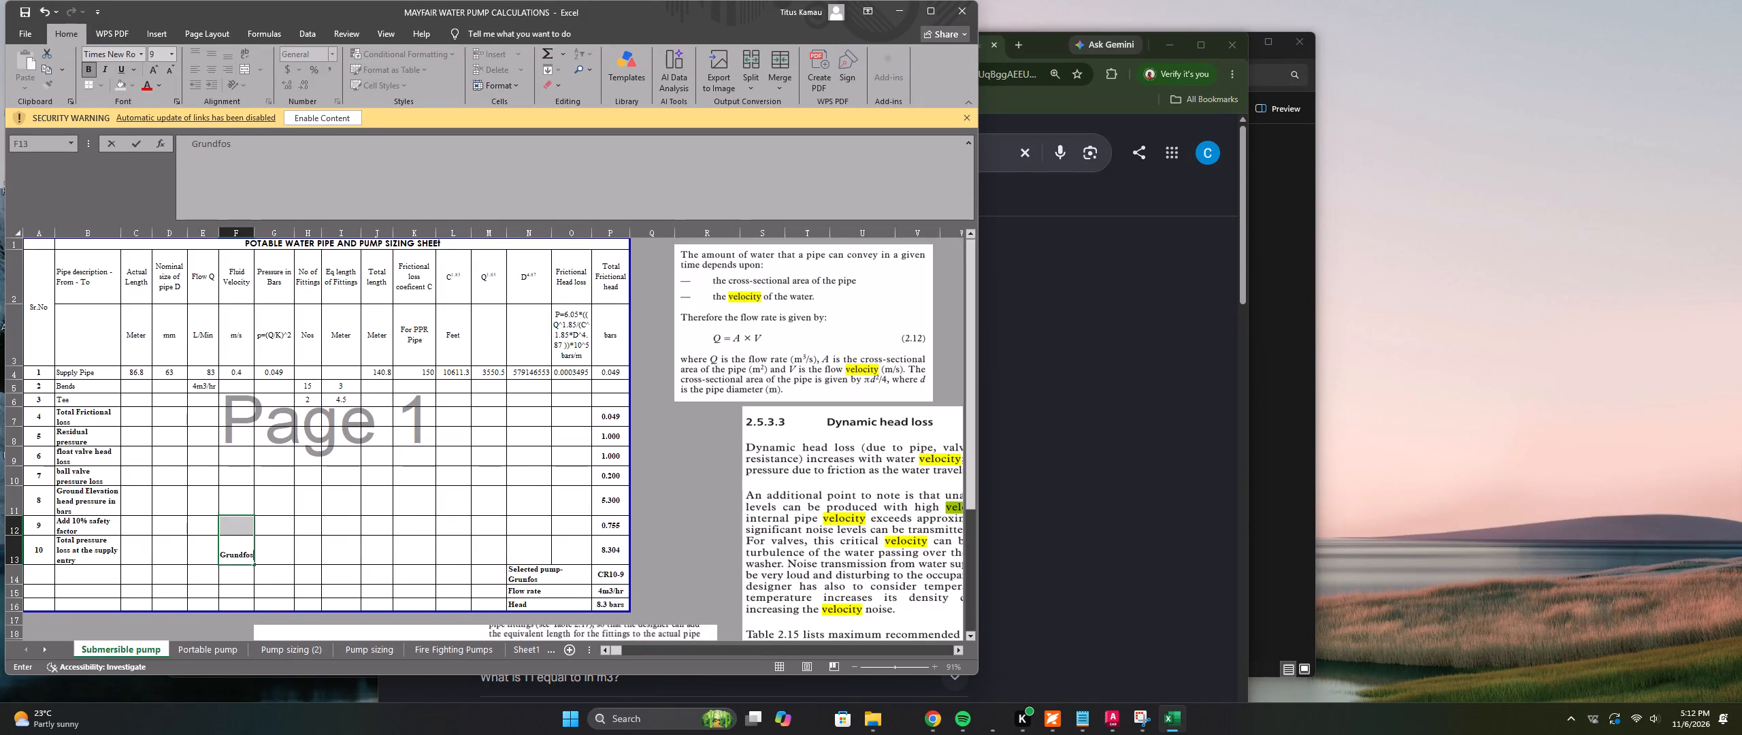
click(260, 580)
click(234, 549)
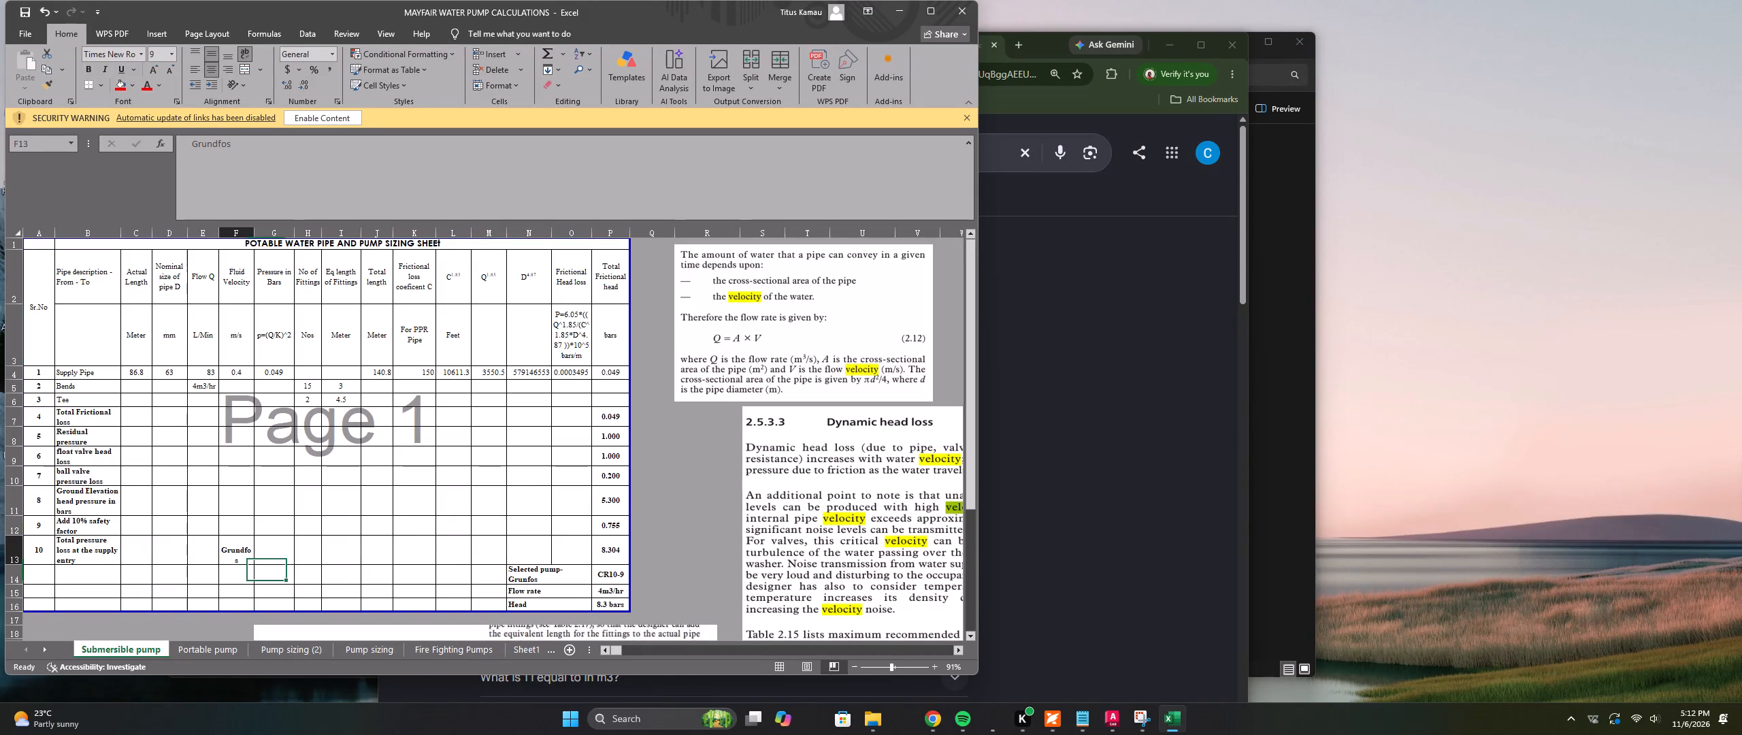
right_click(234, 549)
click(267, 278)
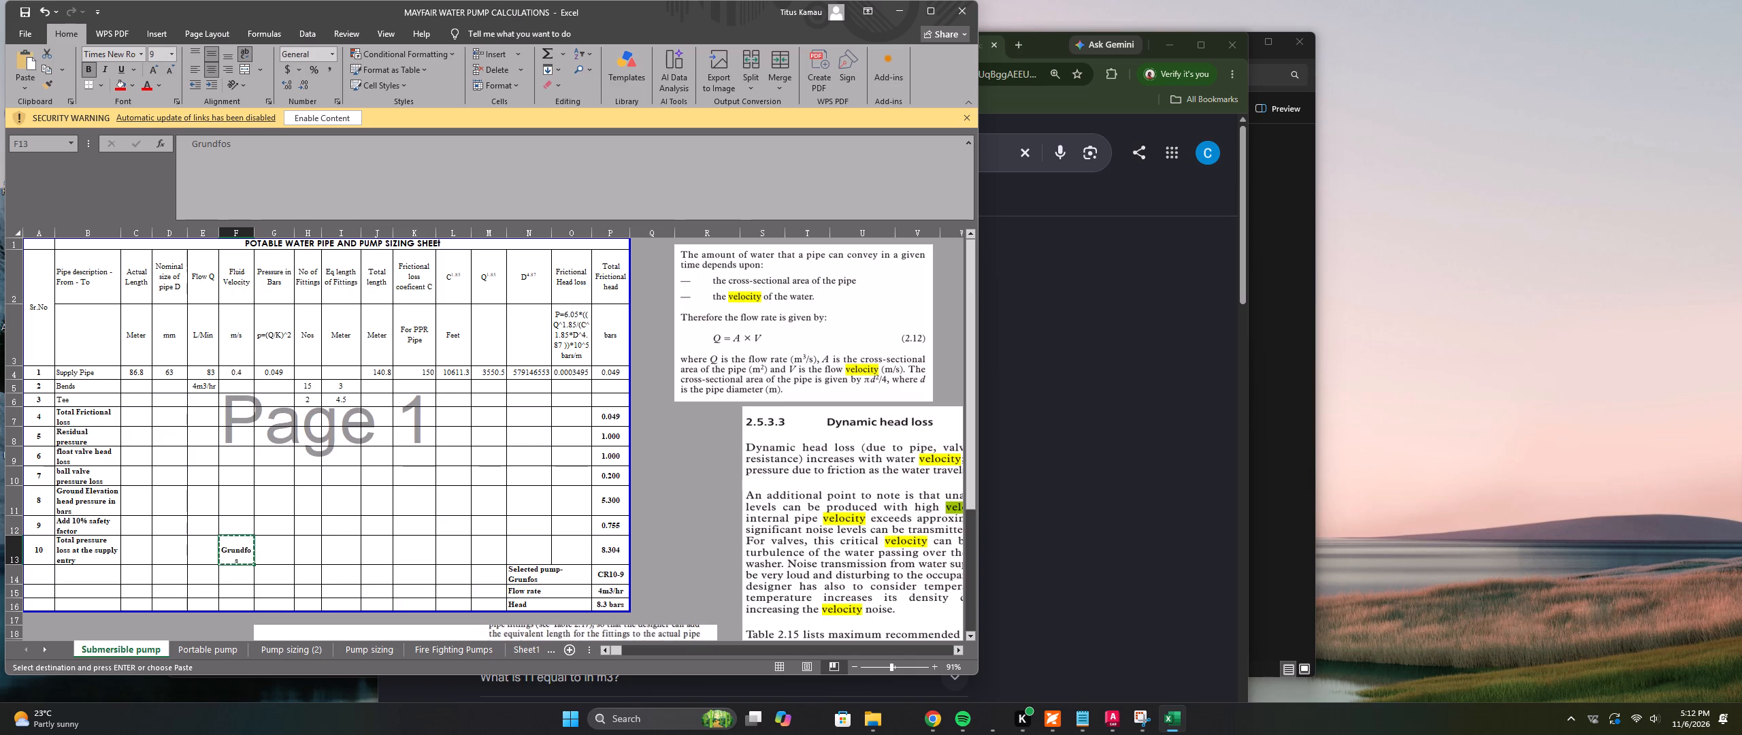
click(242, 574)
right_click(242, 574)
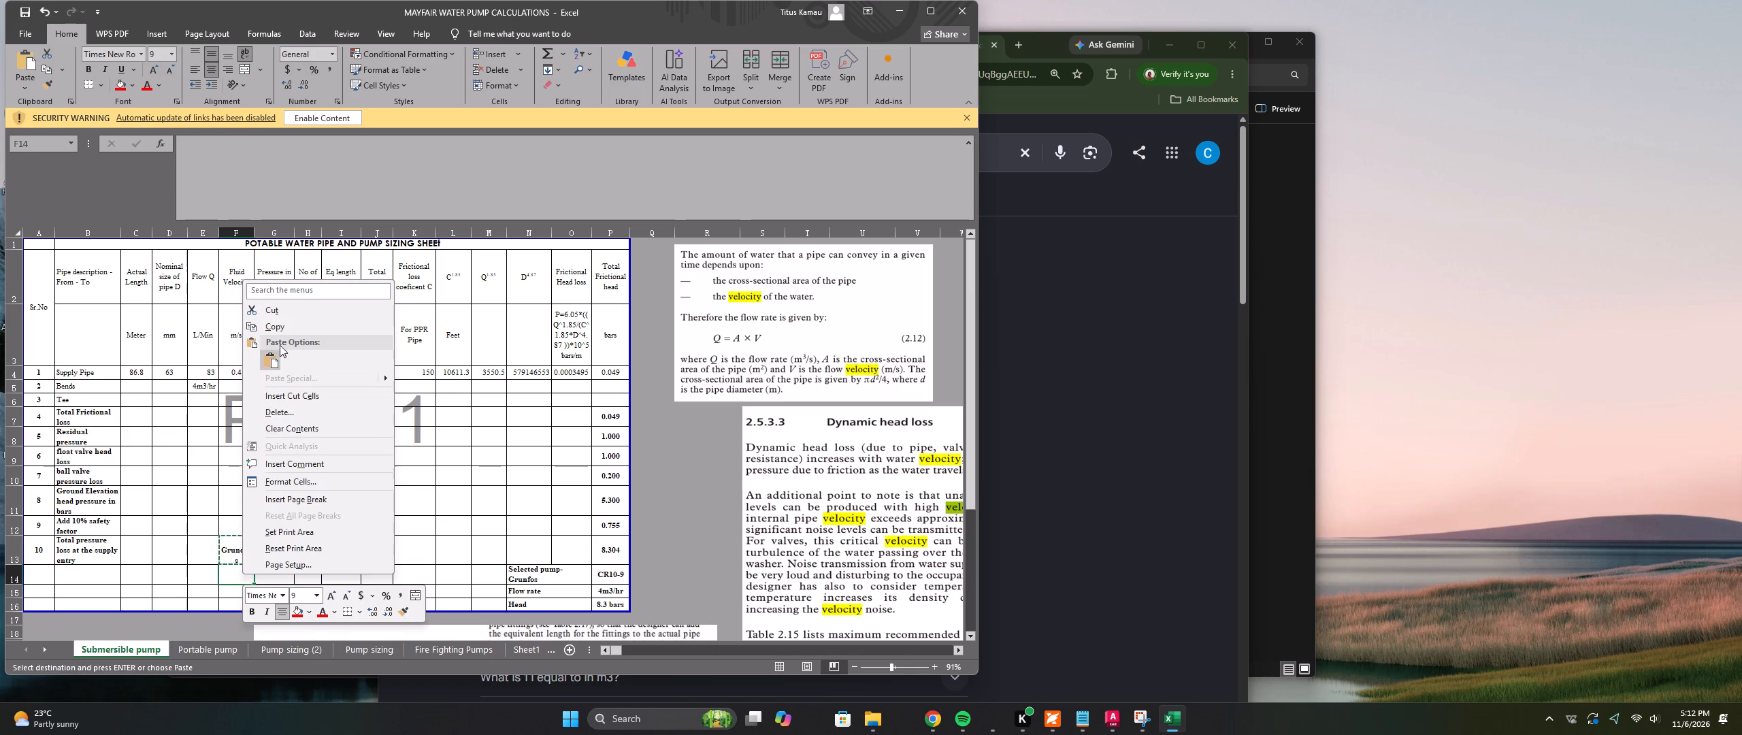
click(272, 361)
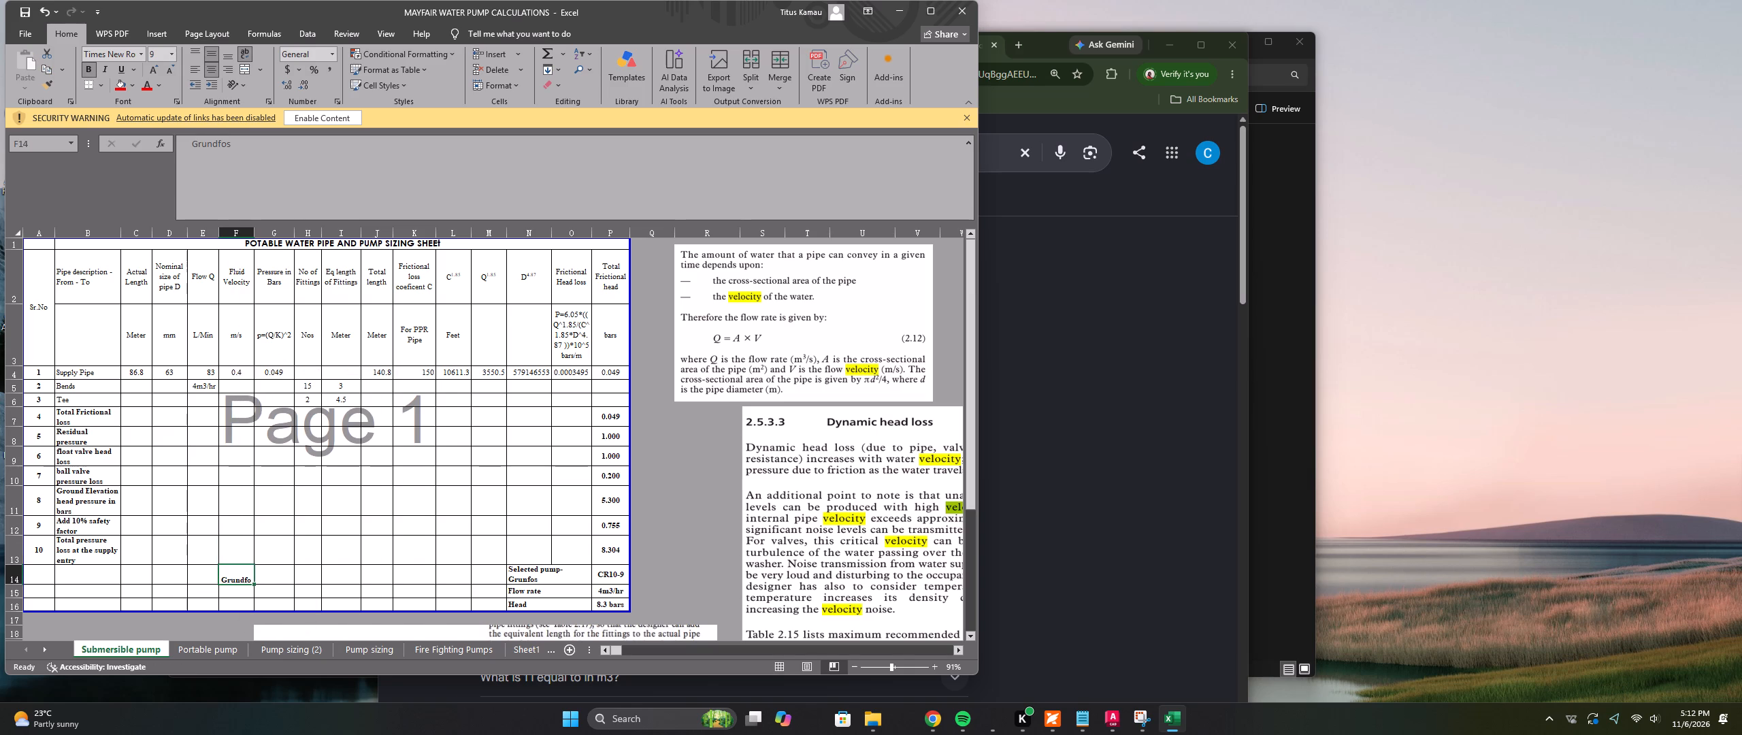
Enter the label Davis in cell F15, below the Grundfos label, and make it bold.
click(246, 591)
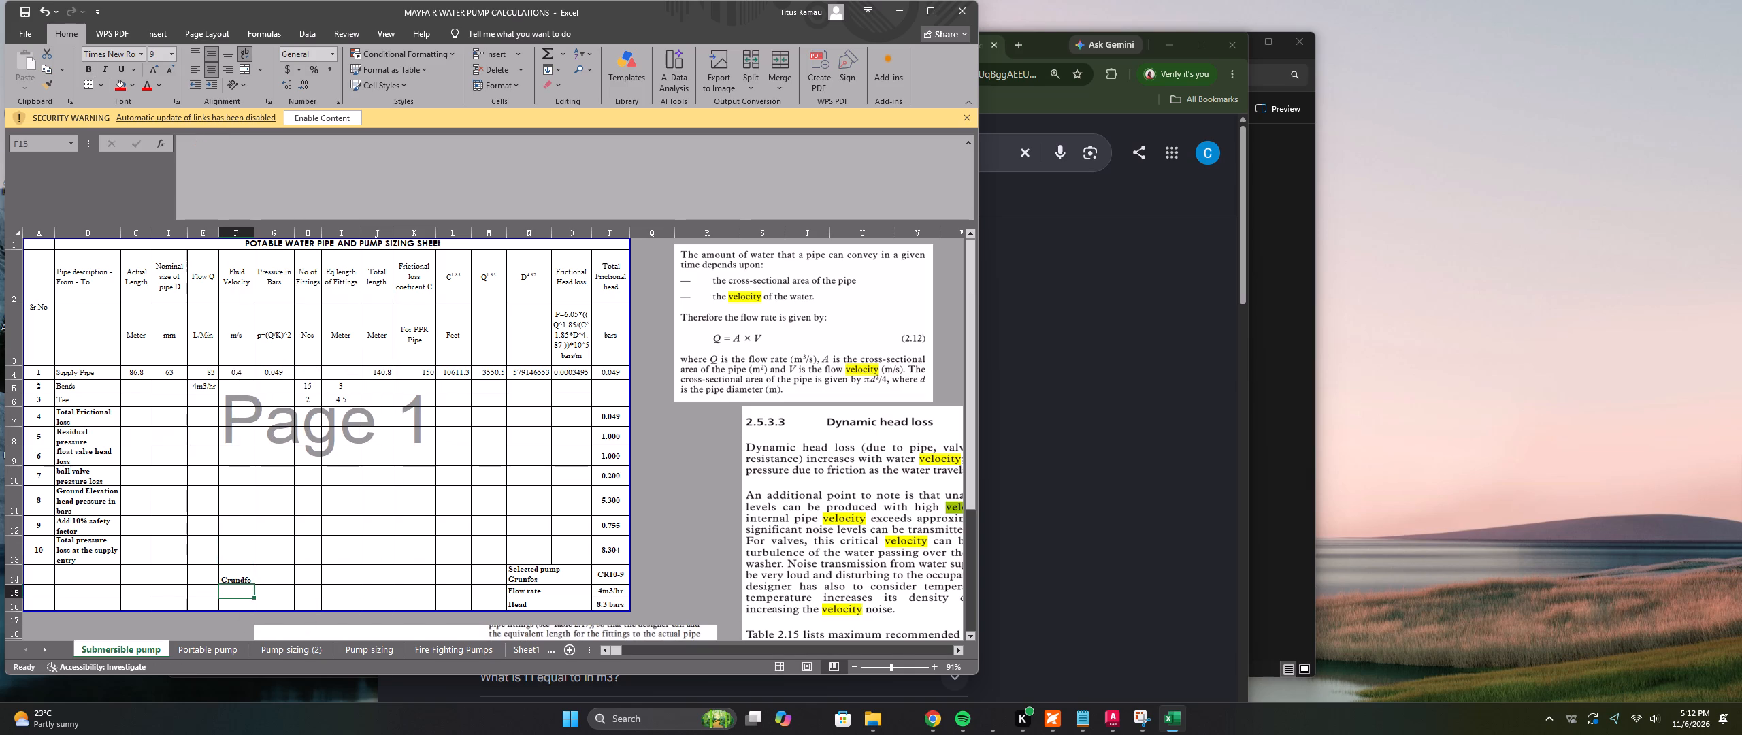
text(Dav)
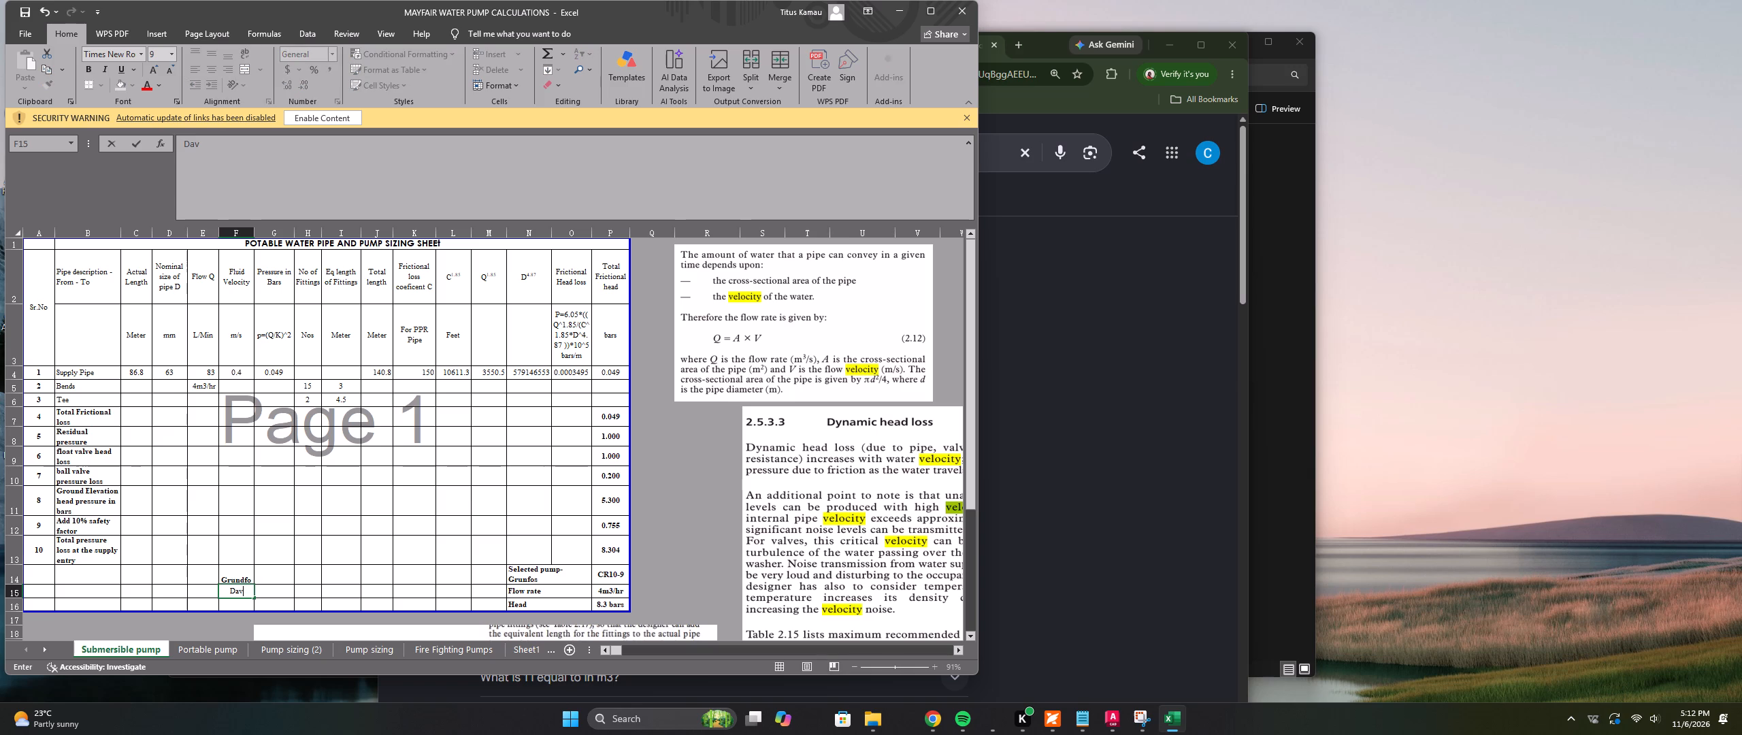
text(is)
click(273, 617)
click(245, 591)
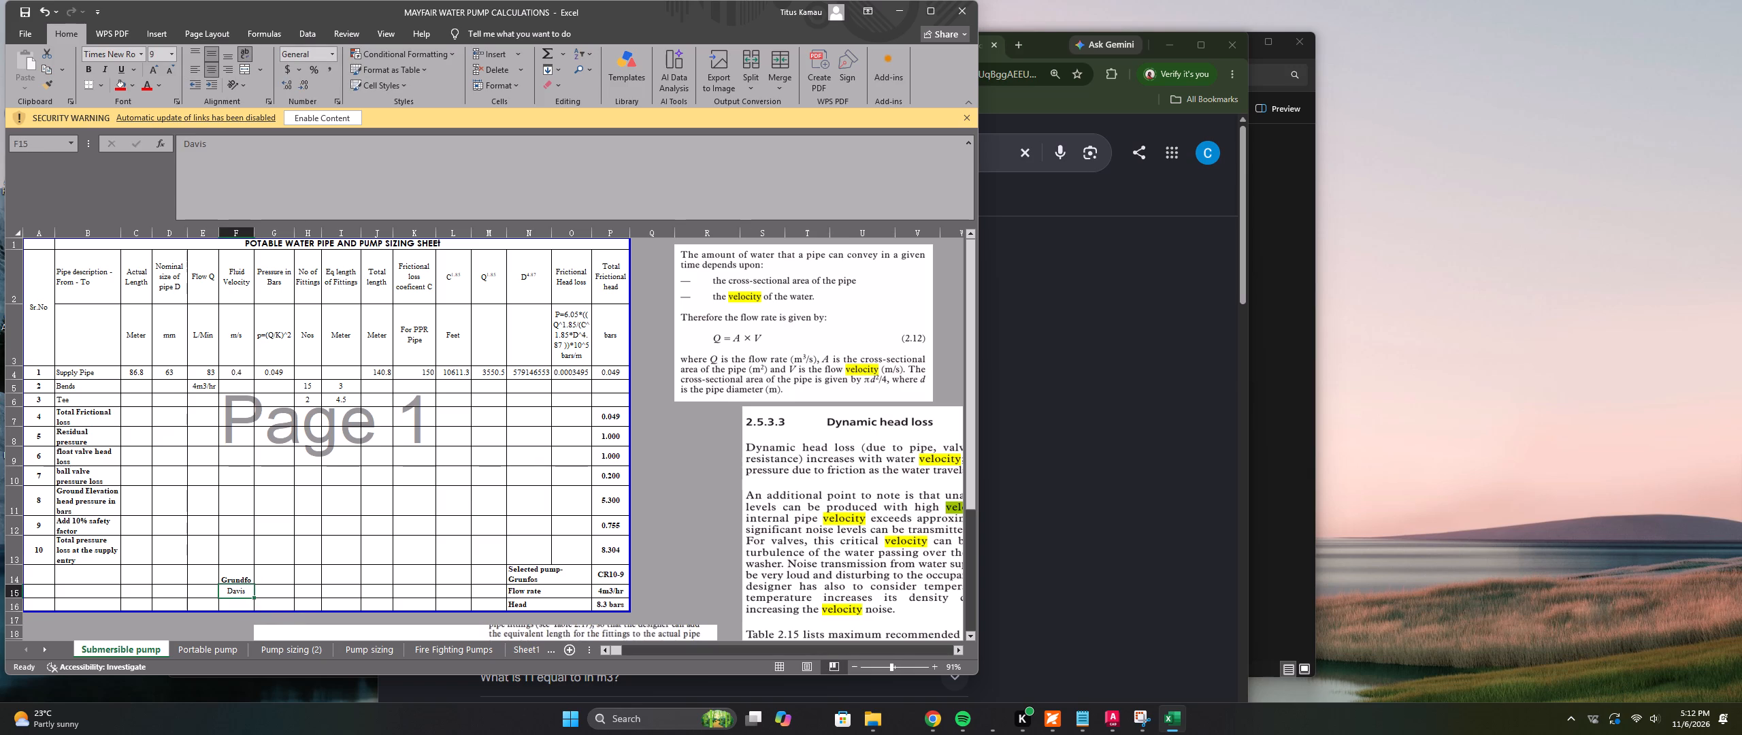
key(ctrl+b)
click(327, 502)
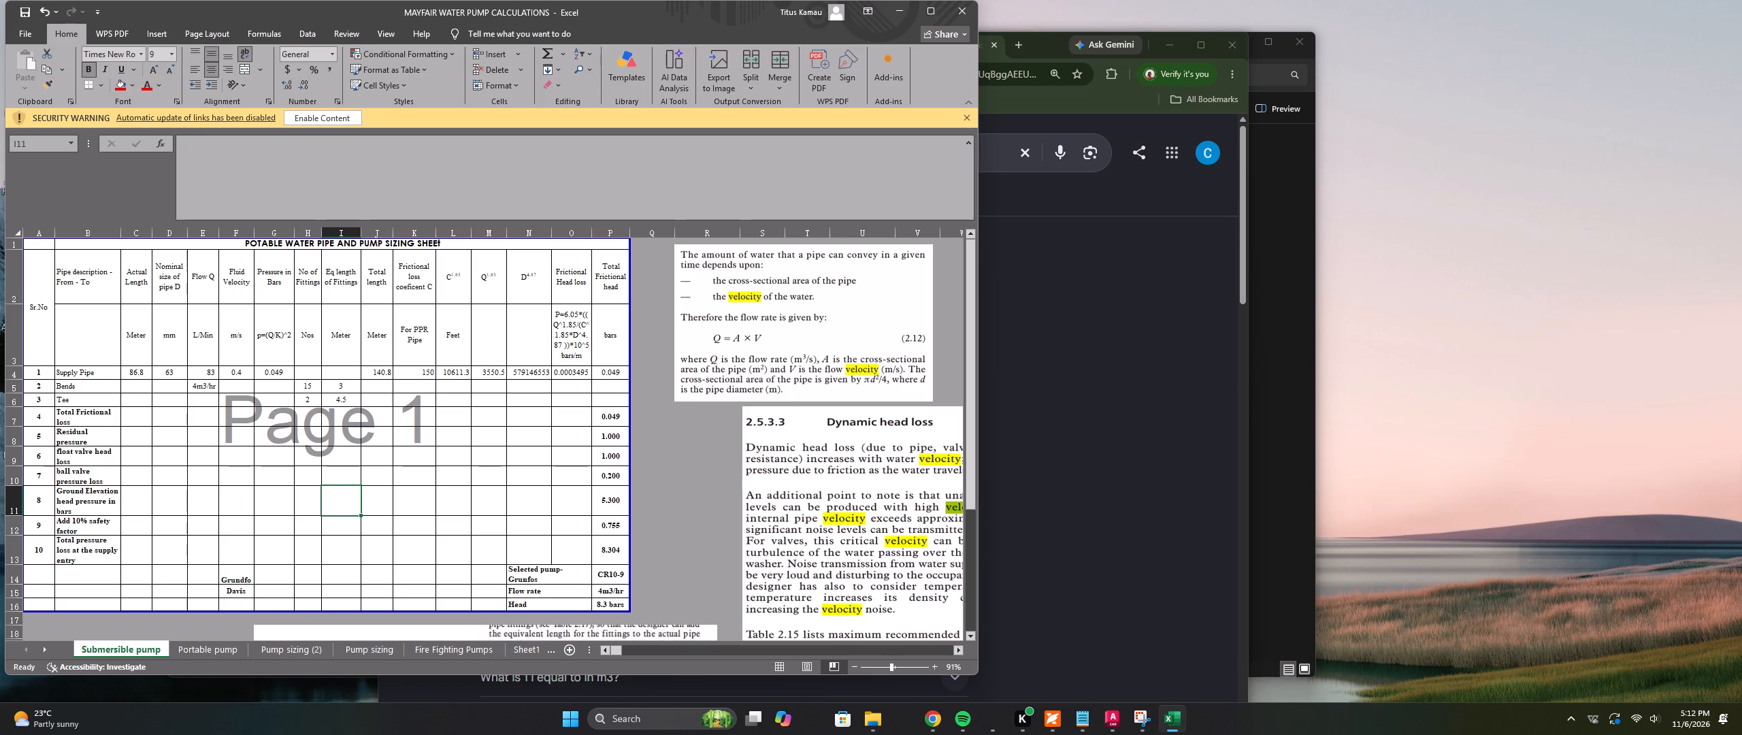
Enter the Grundfos pump model BWSP 5-17/8-15 in cell G14.
click(282, 574)
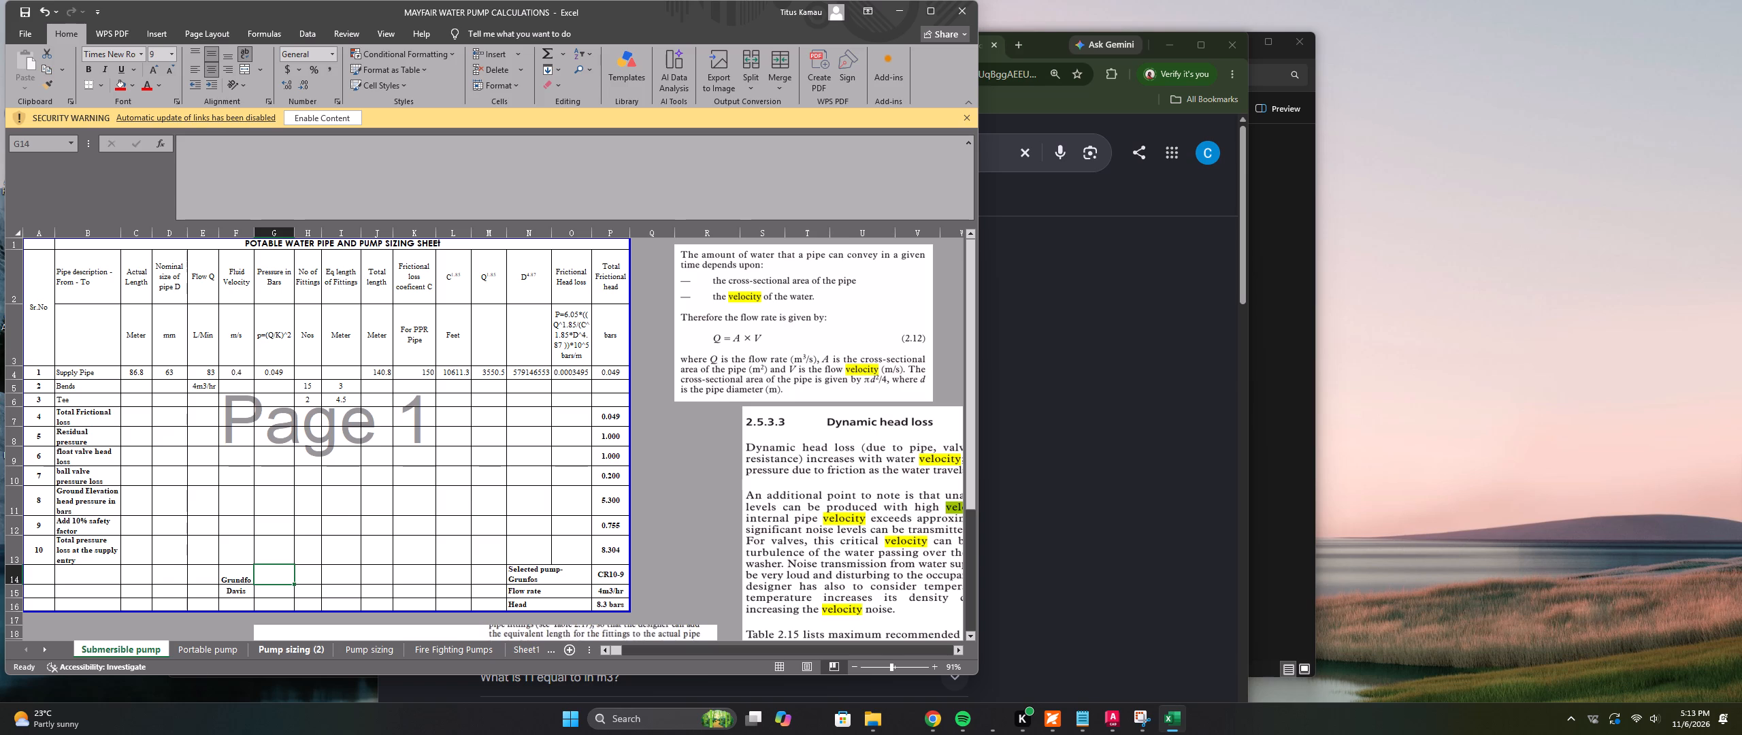
key(b)
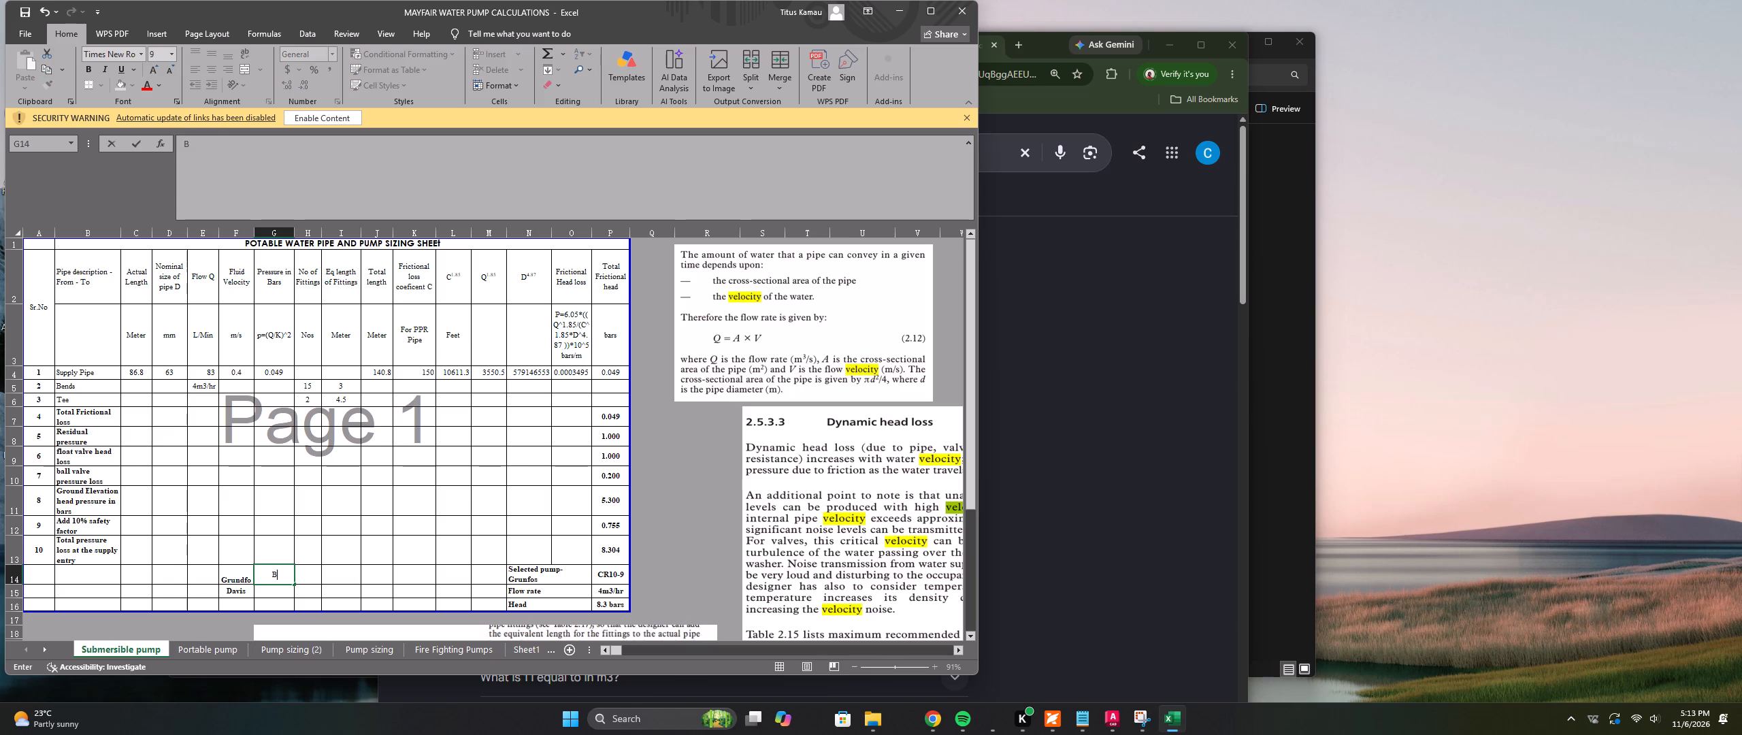
key(w)
key(s)
key(p)
key(space)
key(5)
key(minus)
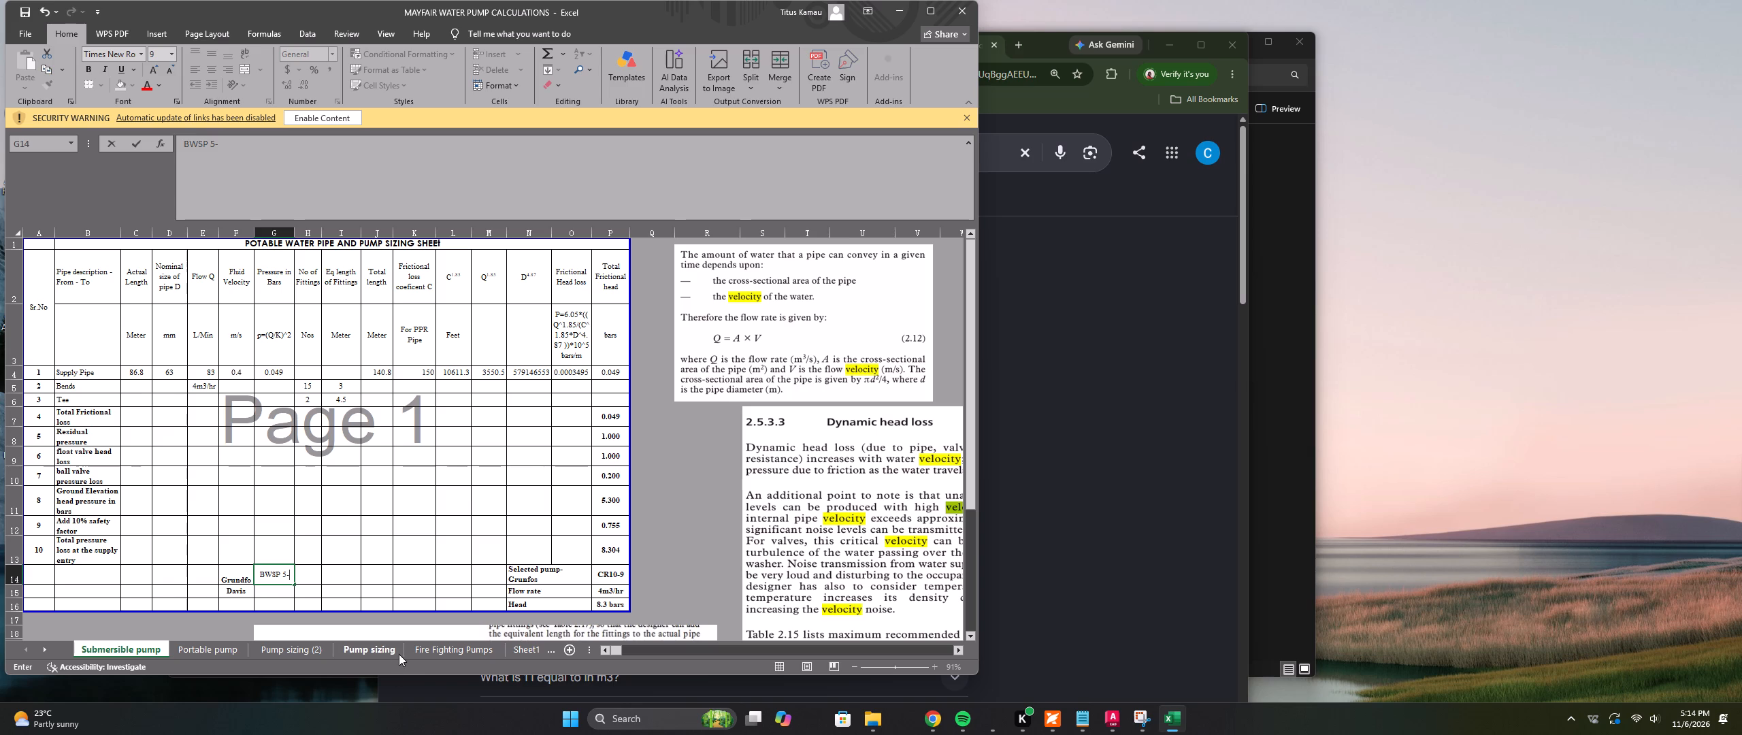
text(17)
key(slash)
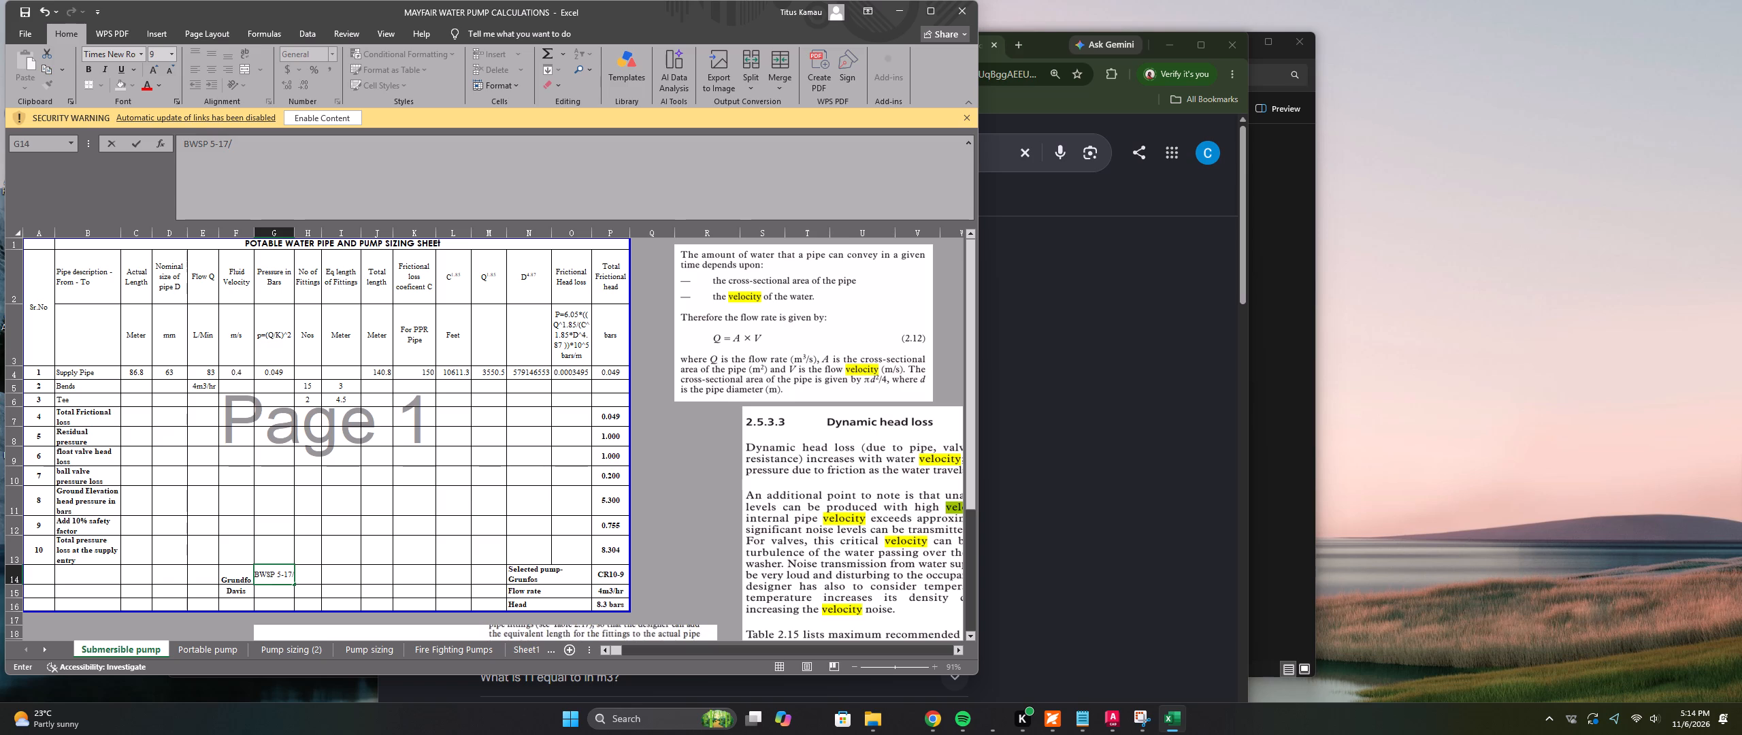
key(8)
key(minus)
text(15)
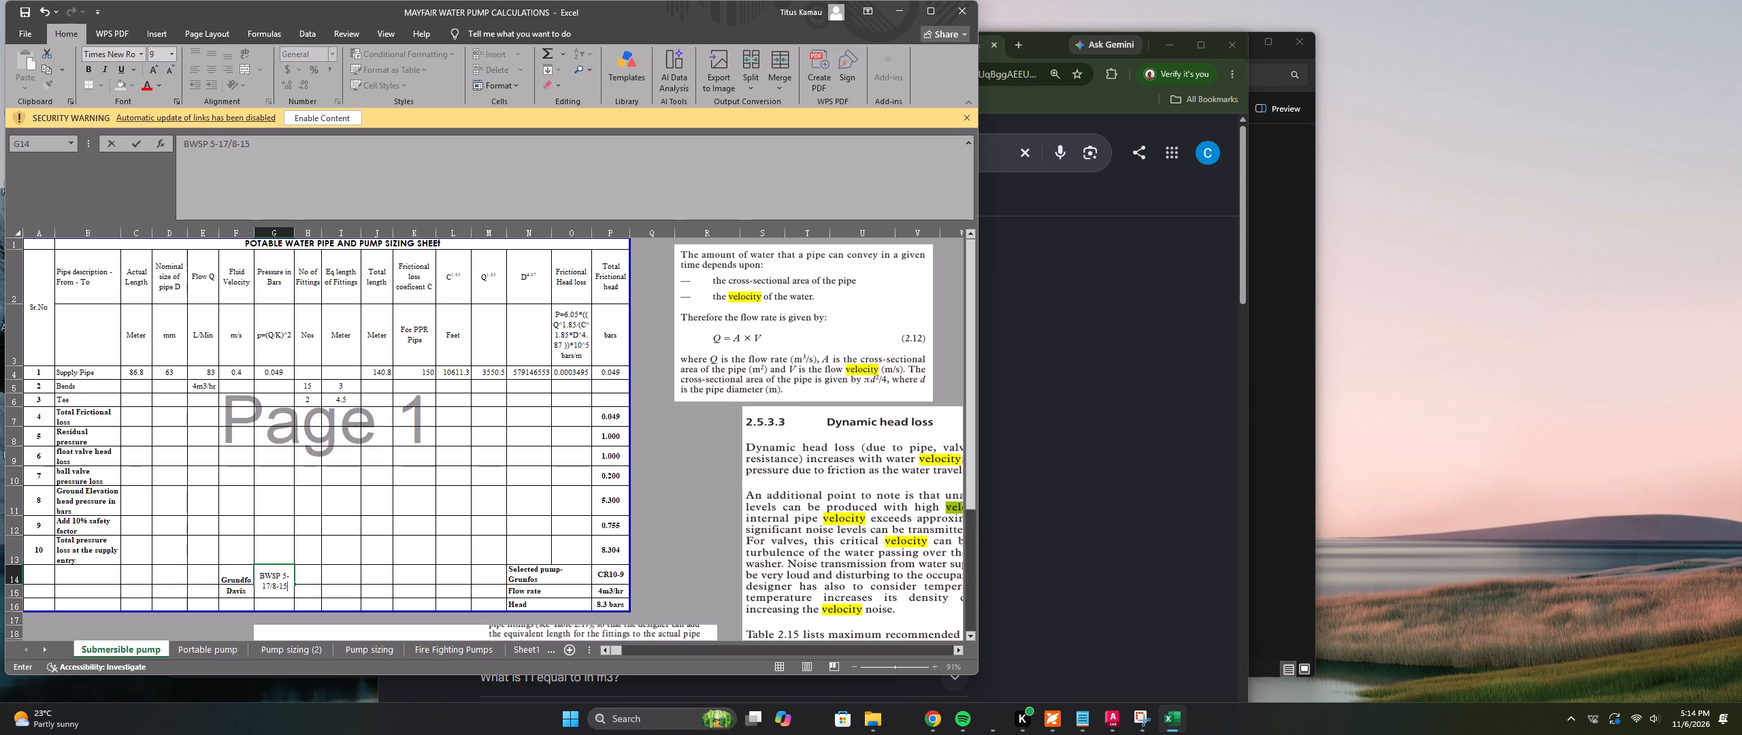
click(404, 516)
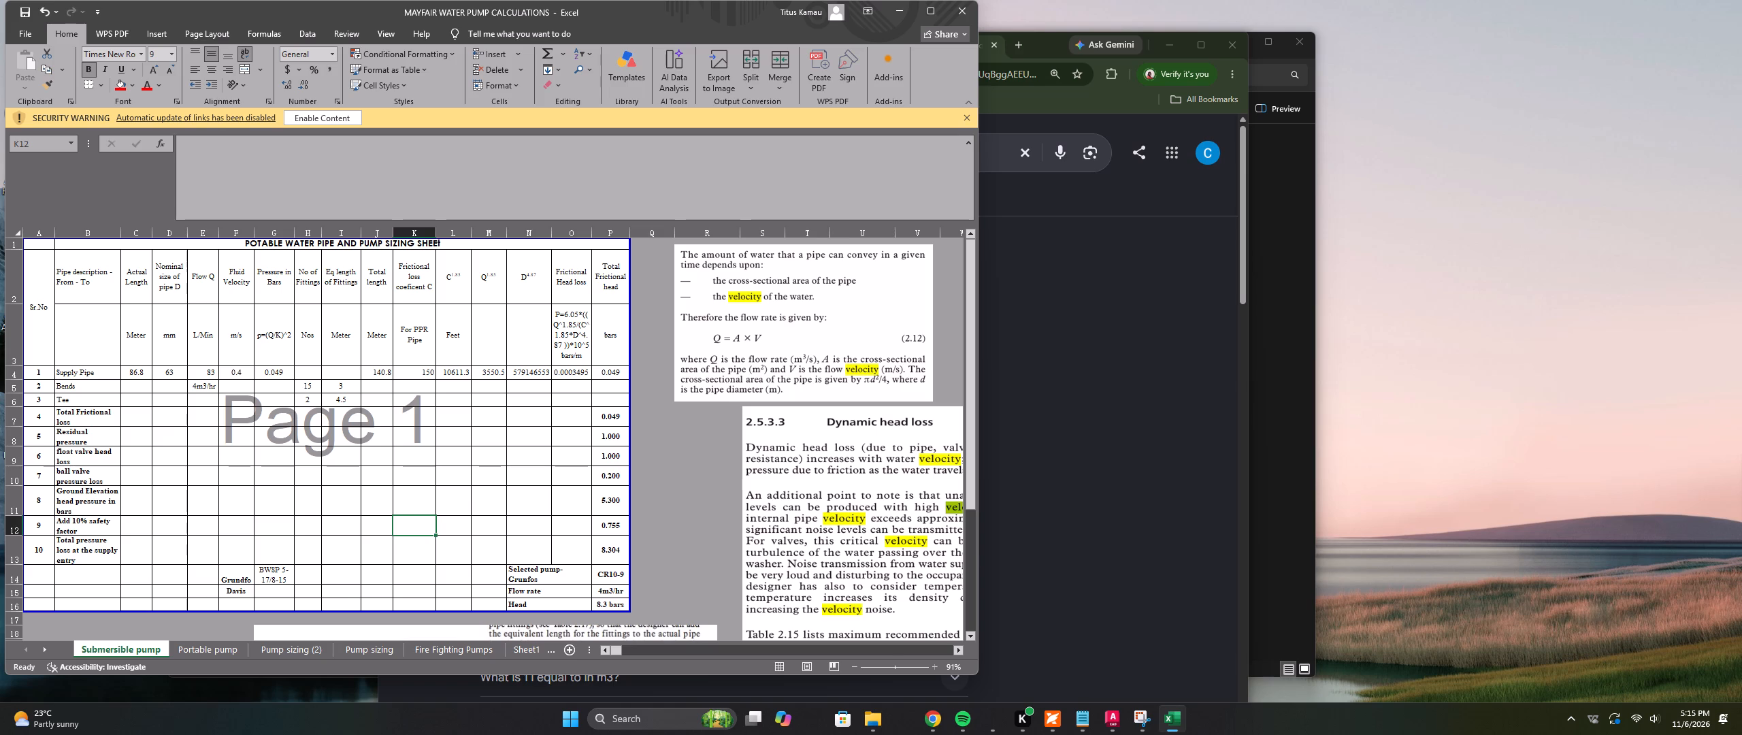
Add the note "To confirm if just borehole" in cell H14, beside the Grundfos pump model.
click(301, 574)
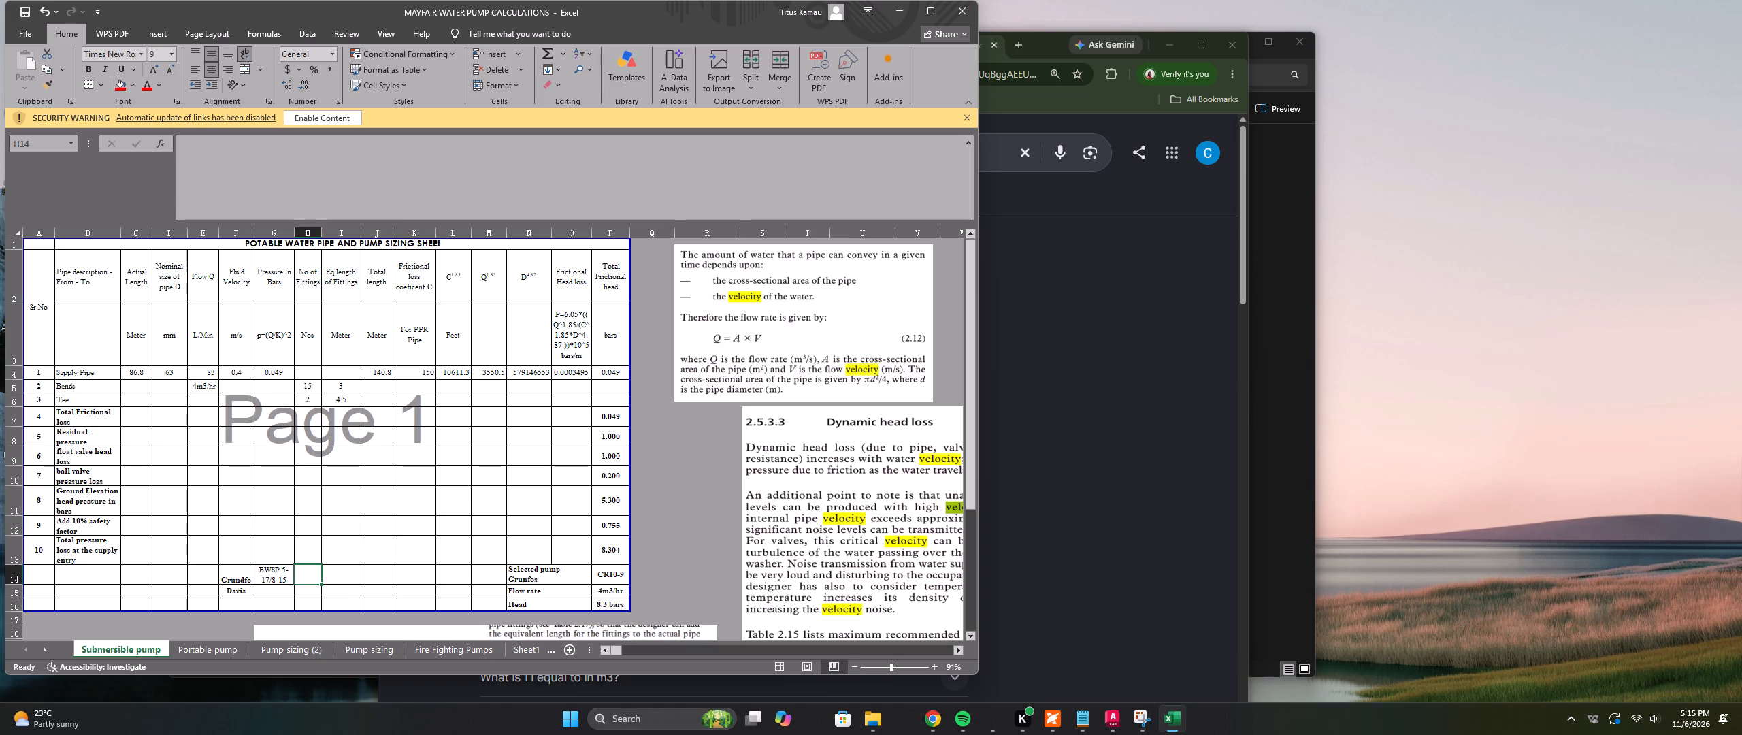
click(317, 577)
key(shift+o)
key(BackSpace)
text(To)
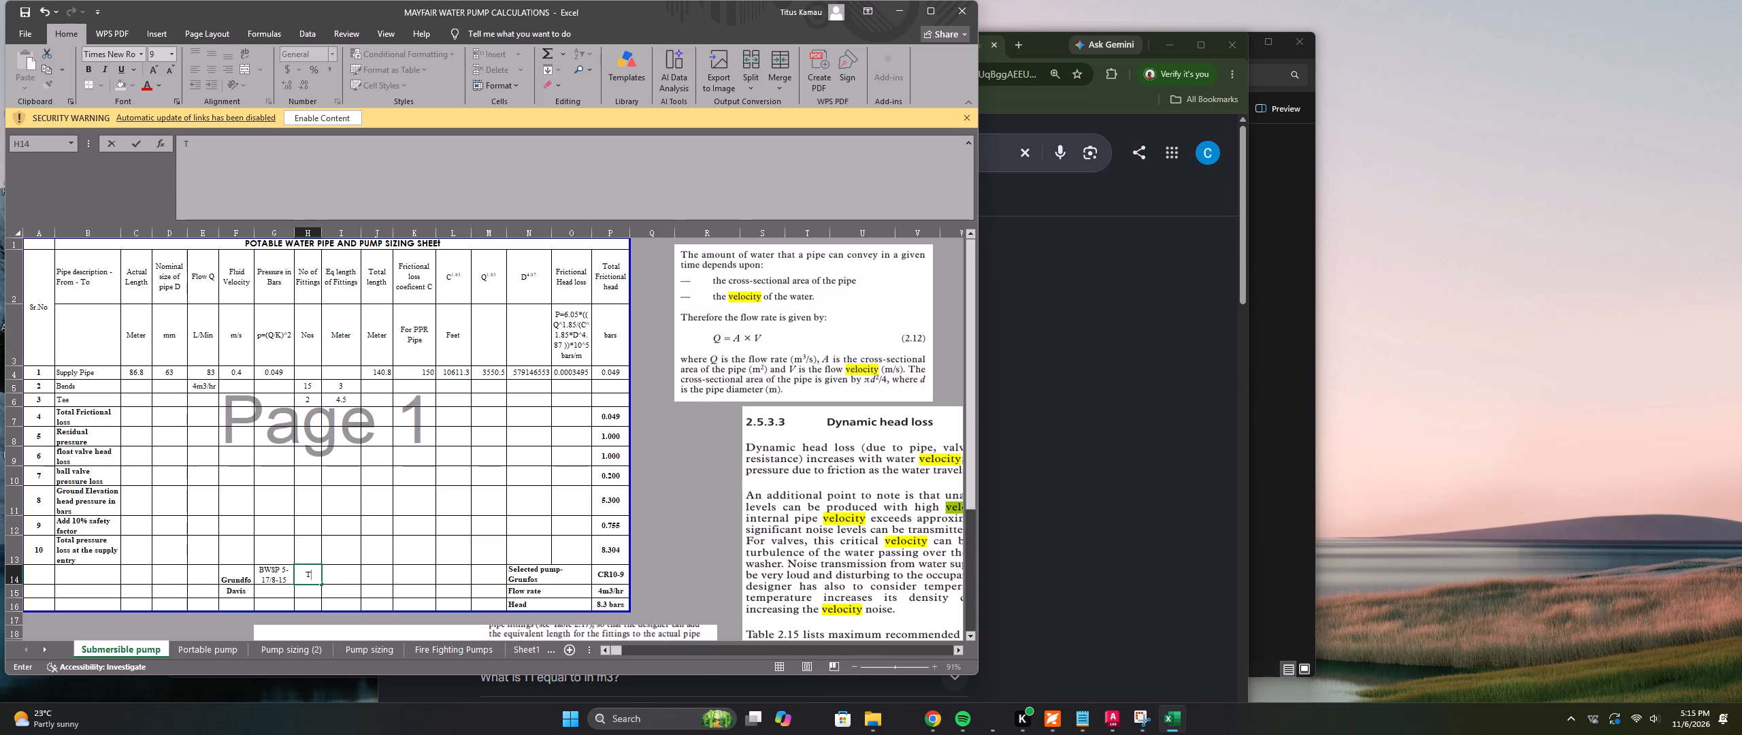
key(space)
text(confir)
text(m if just)
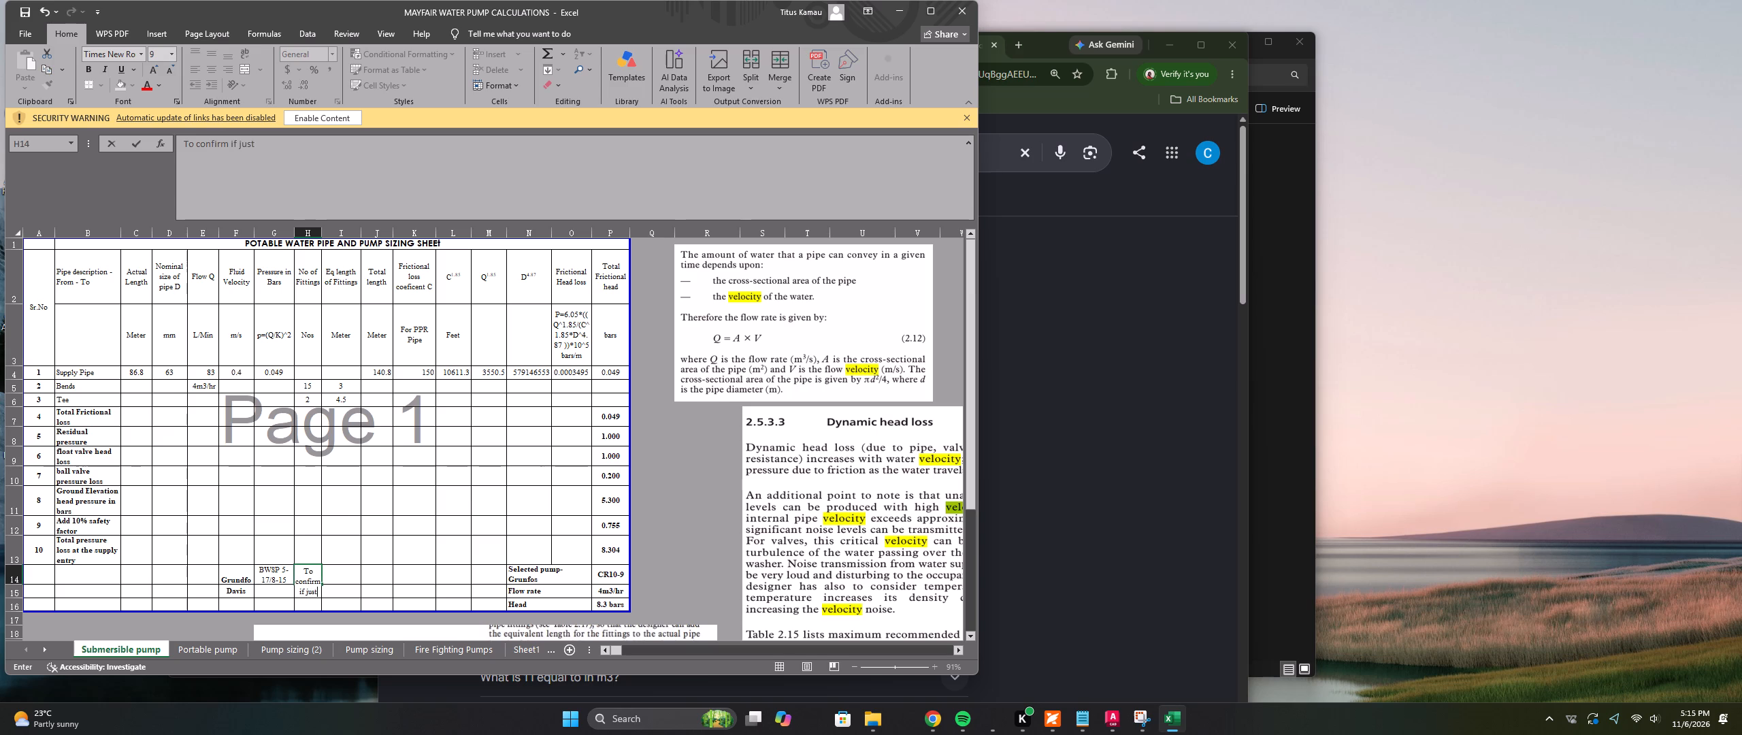
key(space)
text(bore)
text(hole)
click(366, 492)
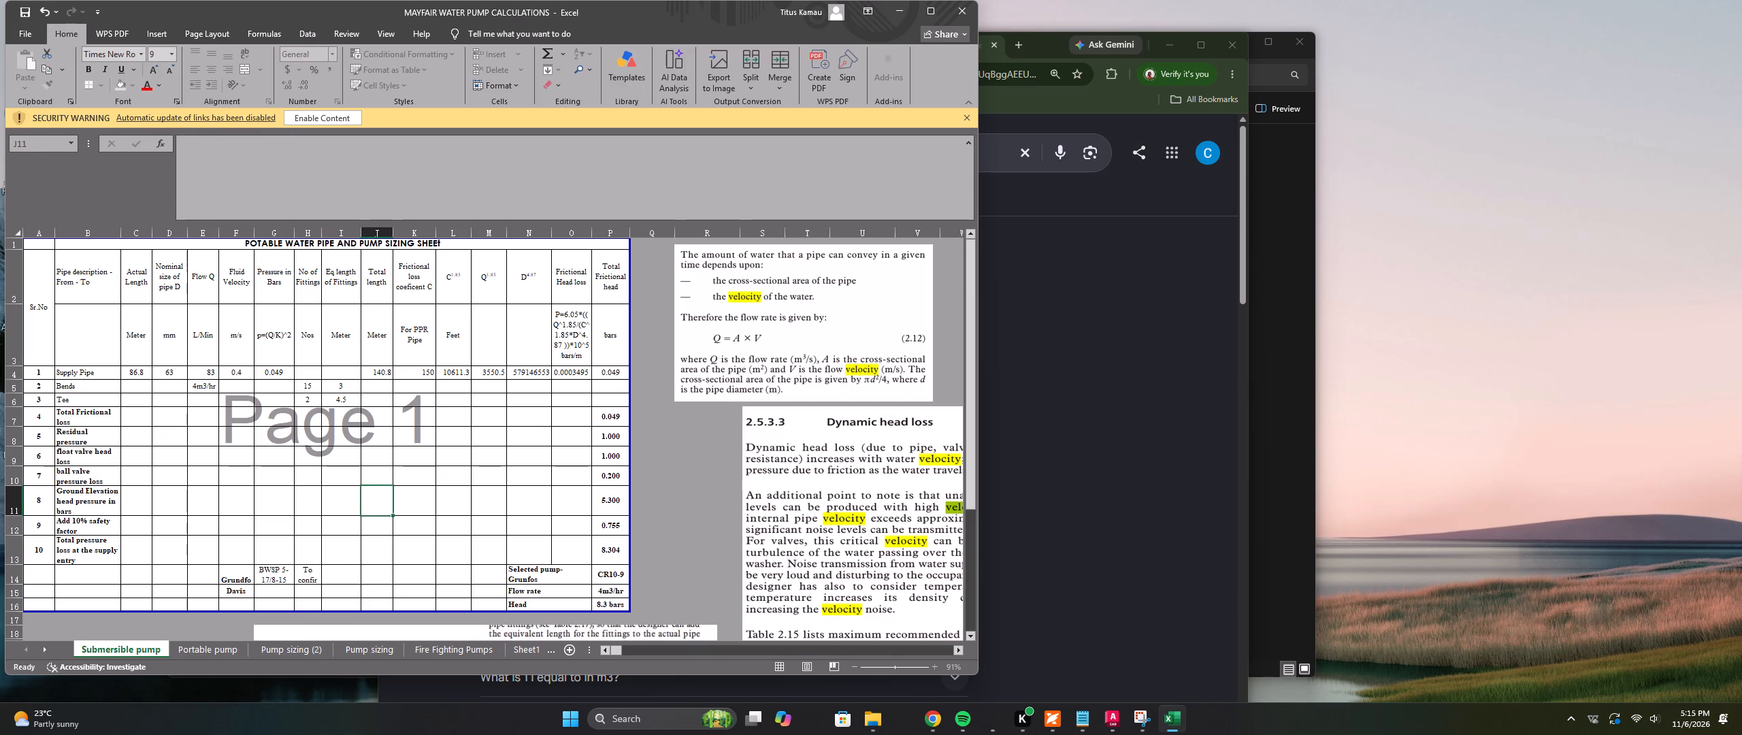
Merge and center cells H14 to L14 so the borehole note spans five columns.
click(306, 575)
drag(308, 574, 410, 576)
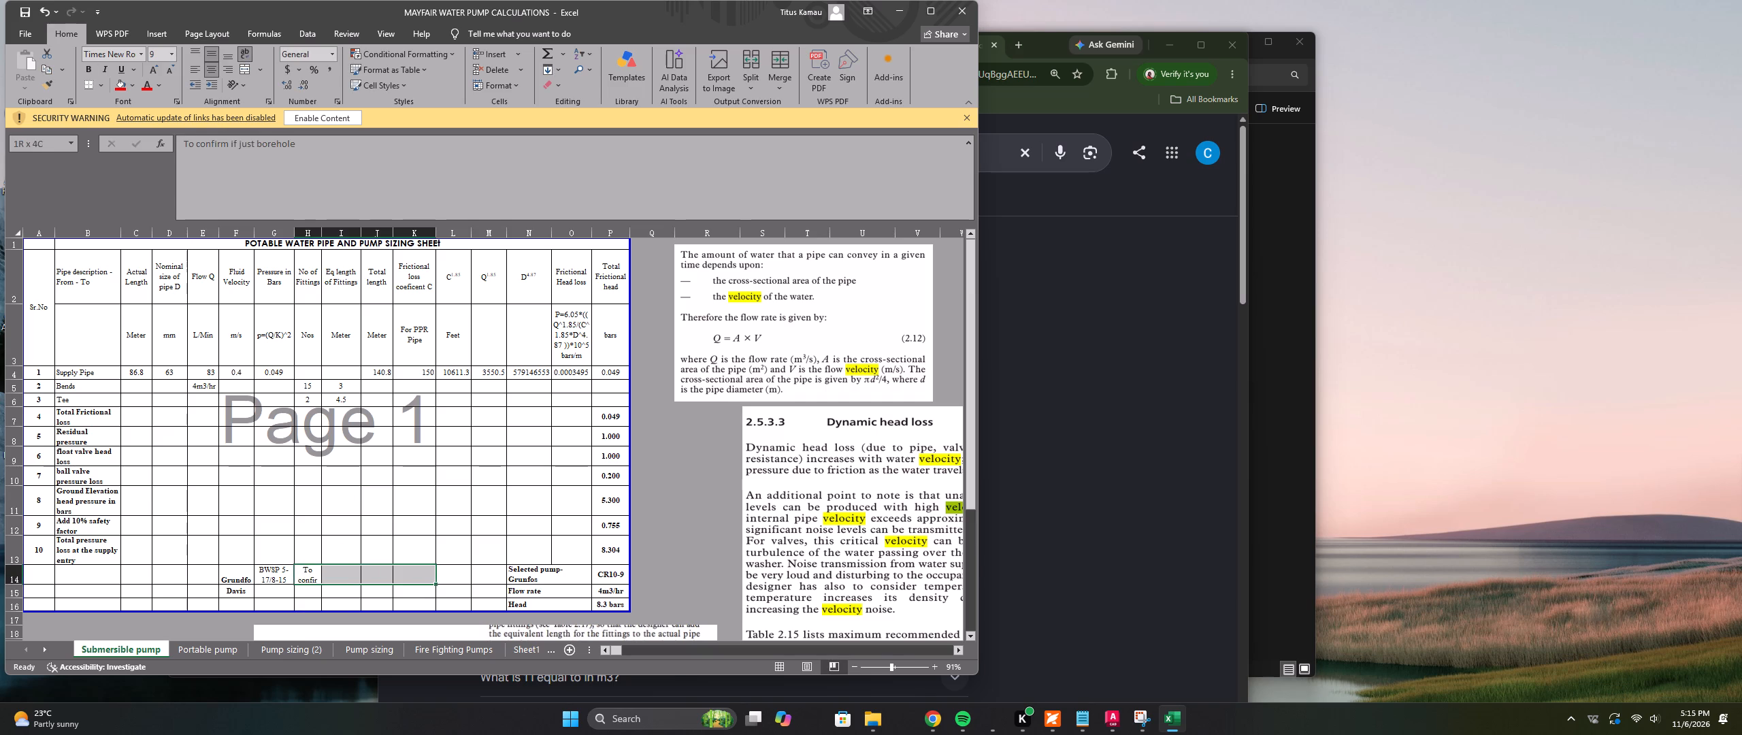
drag(410, 576, 445, 576)
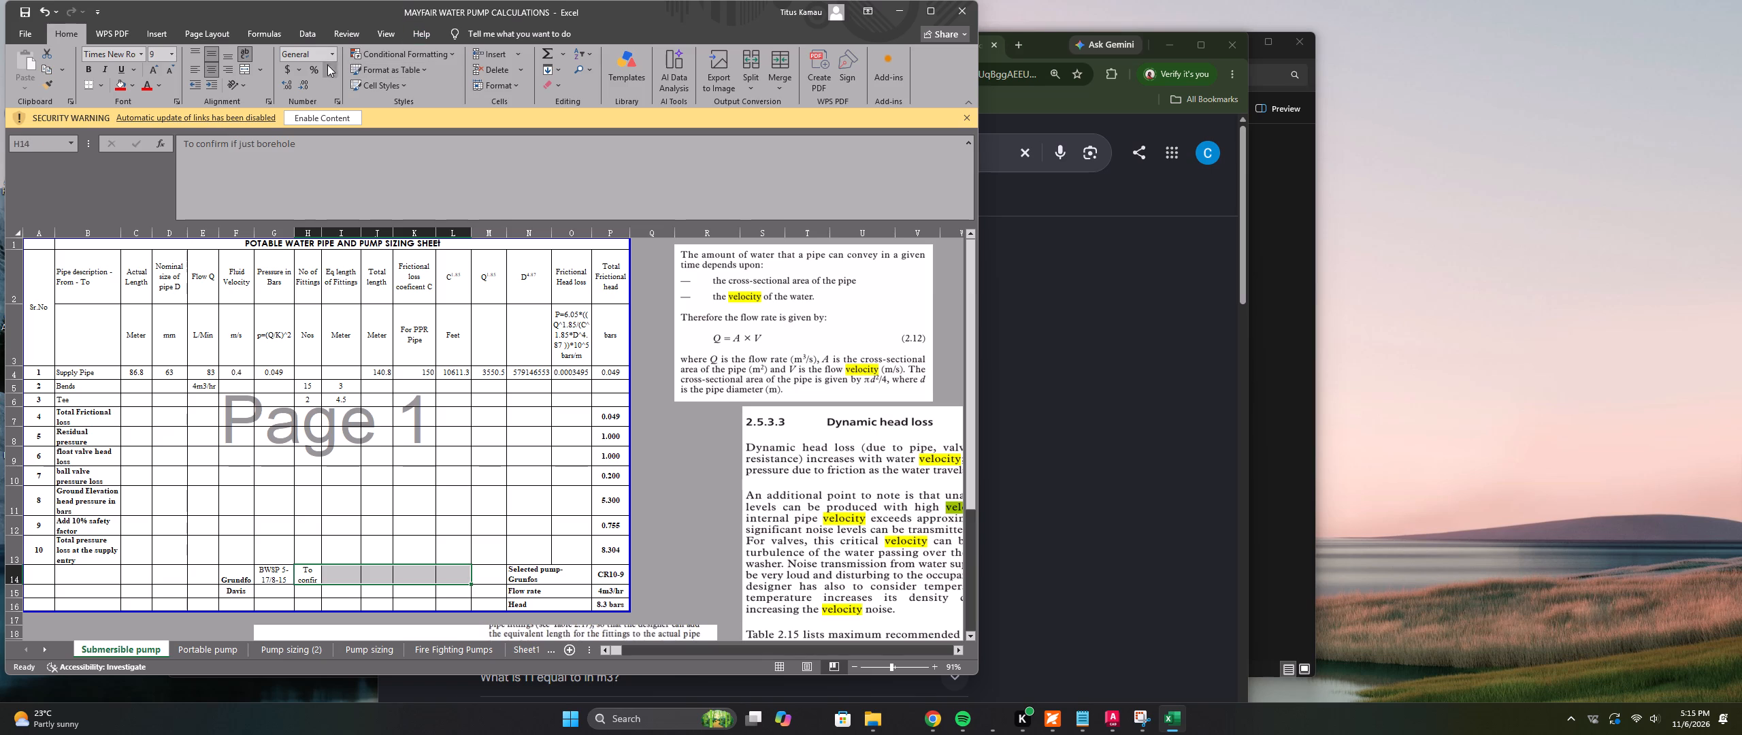
click(261, 67)
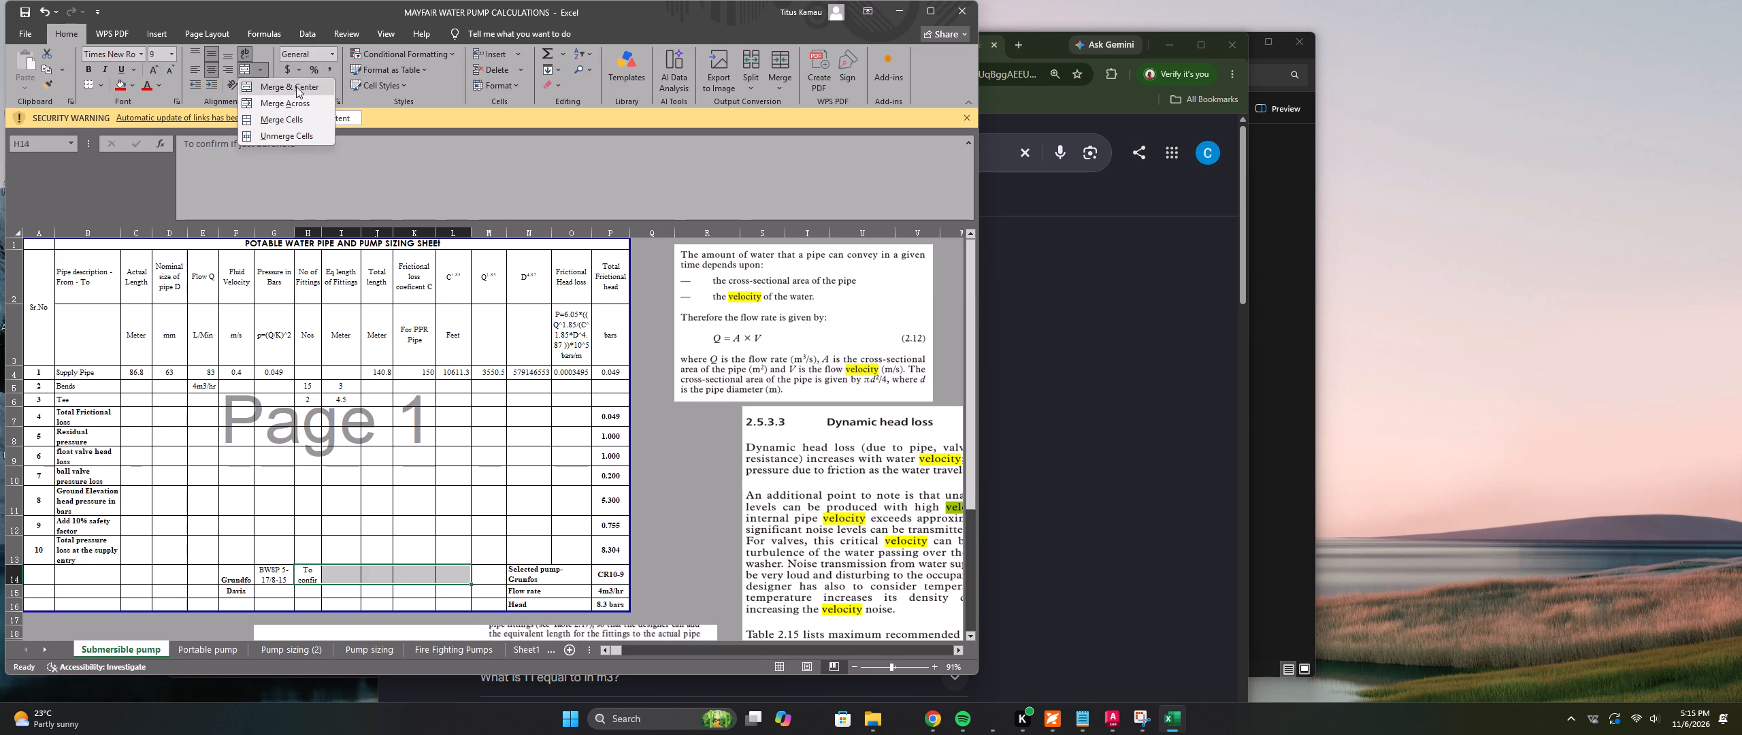
click(296, 86)
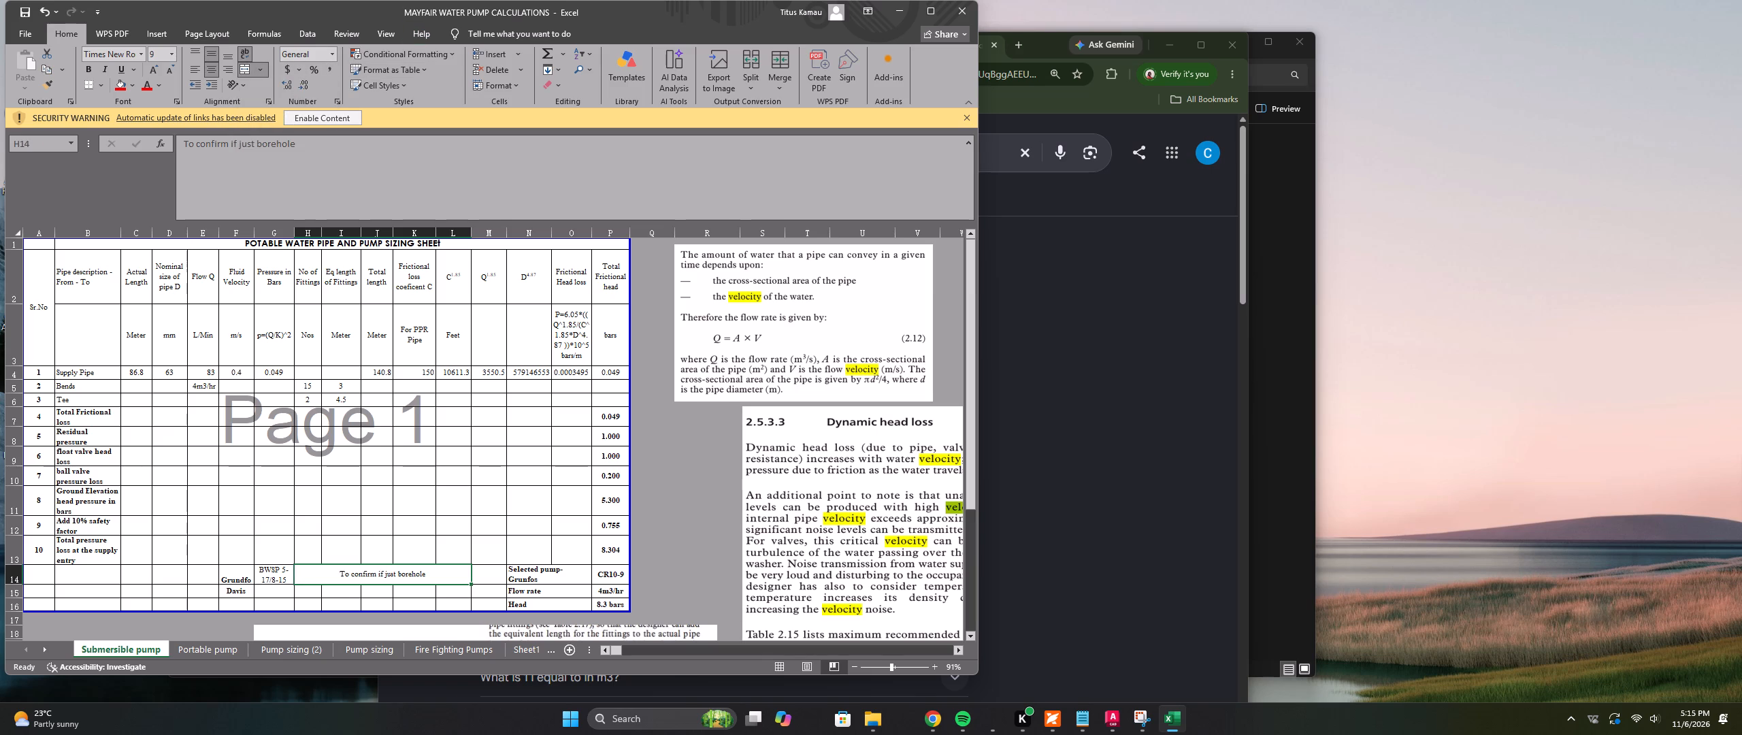
click(428, 570)
click(439, 532)
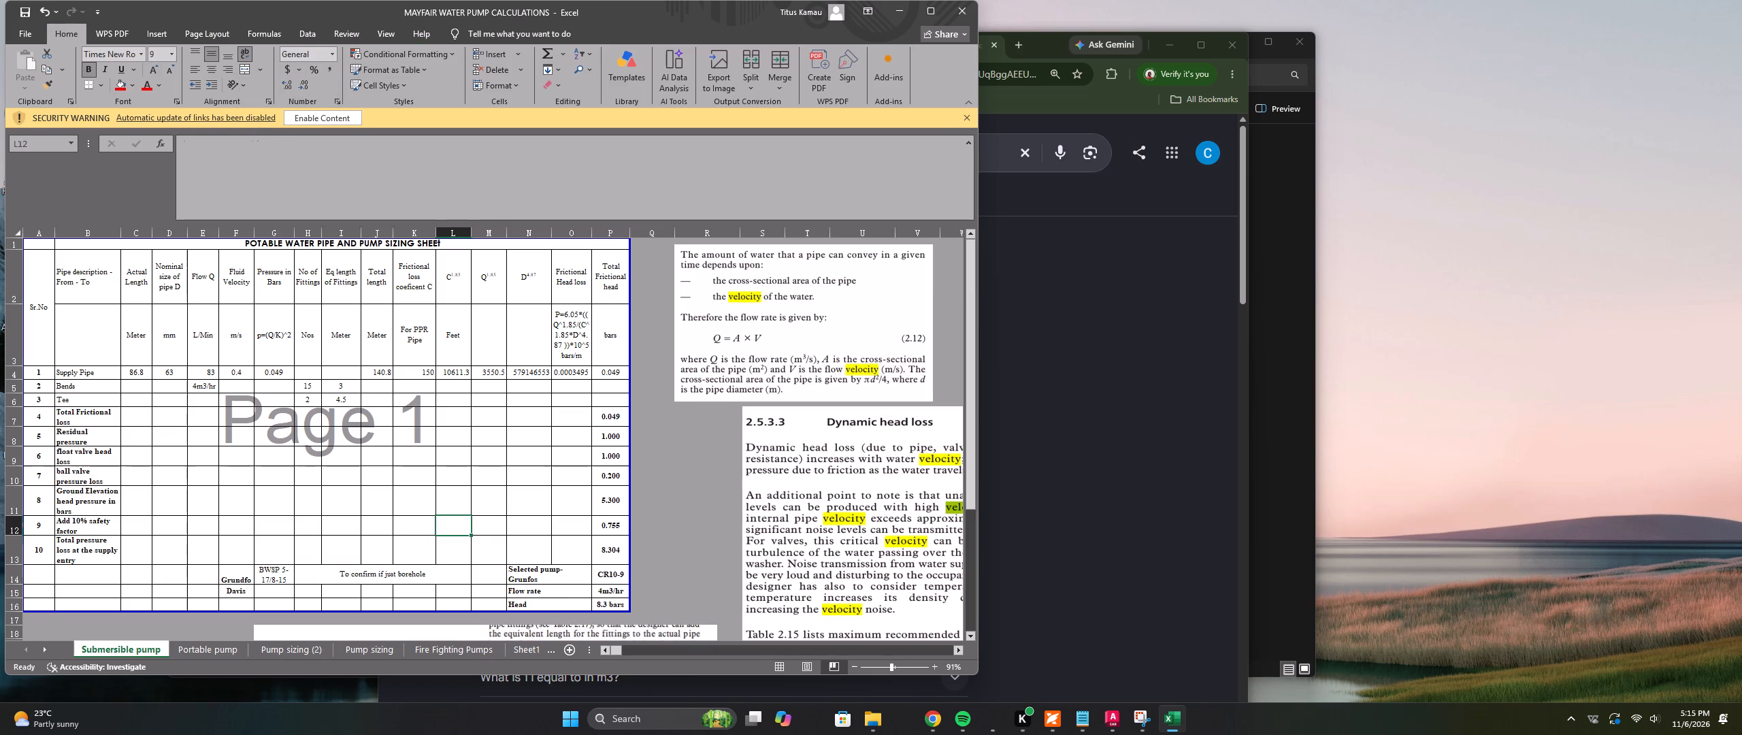
Fill the merged borehole note cell H14 with the standard red color.
click(446, 578)
right_click(446, 576)
click(516, 612)
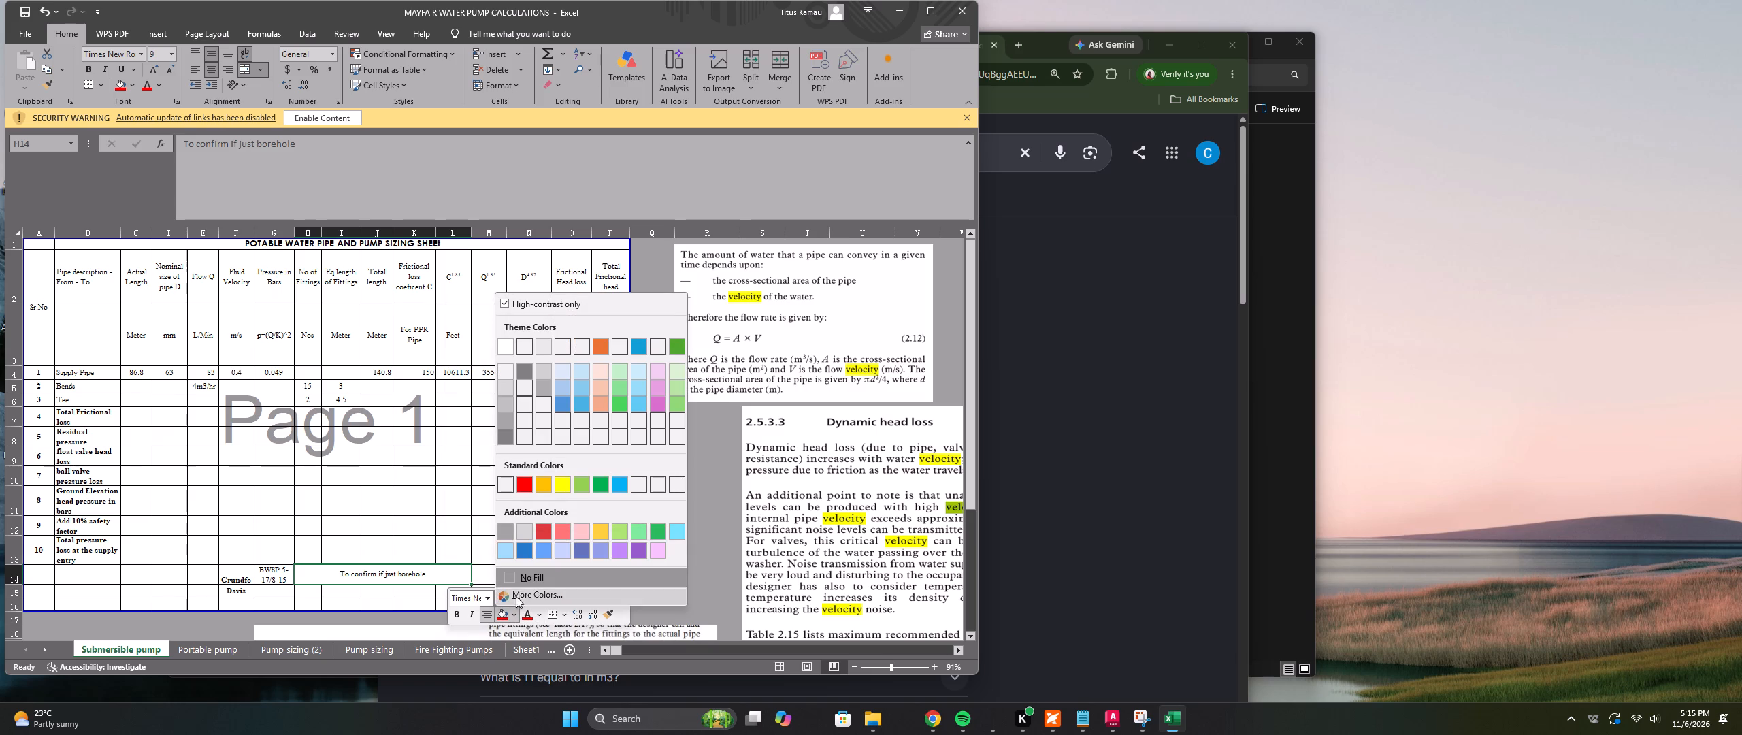
click(524, 487)
click(436, 494)
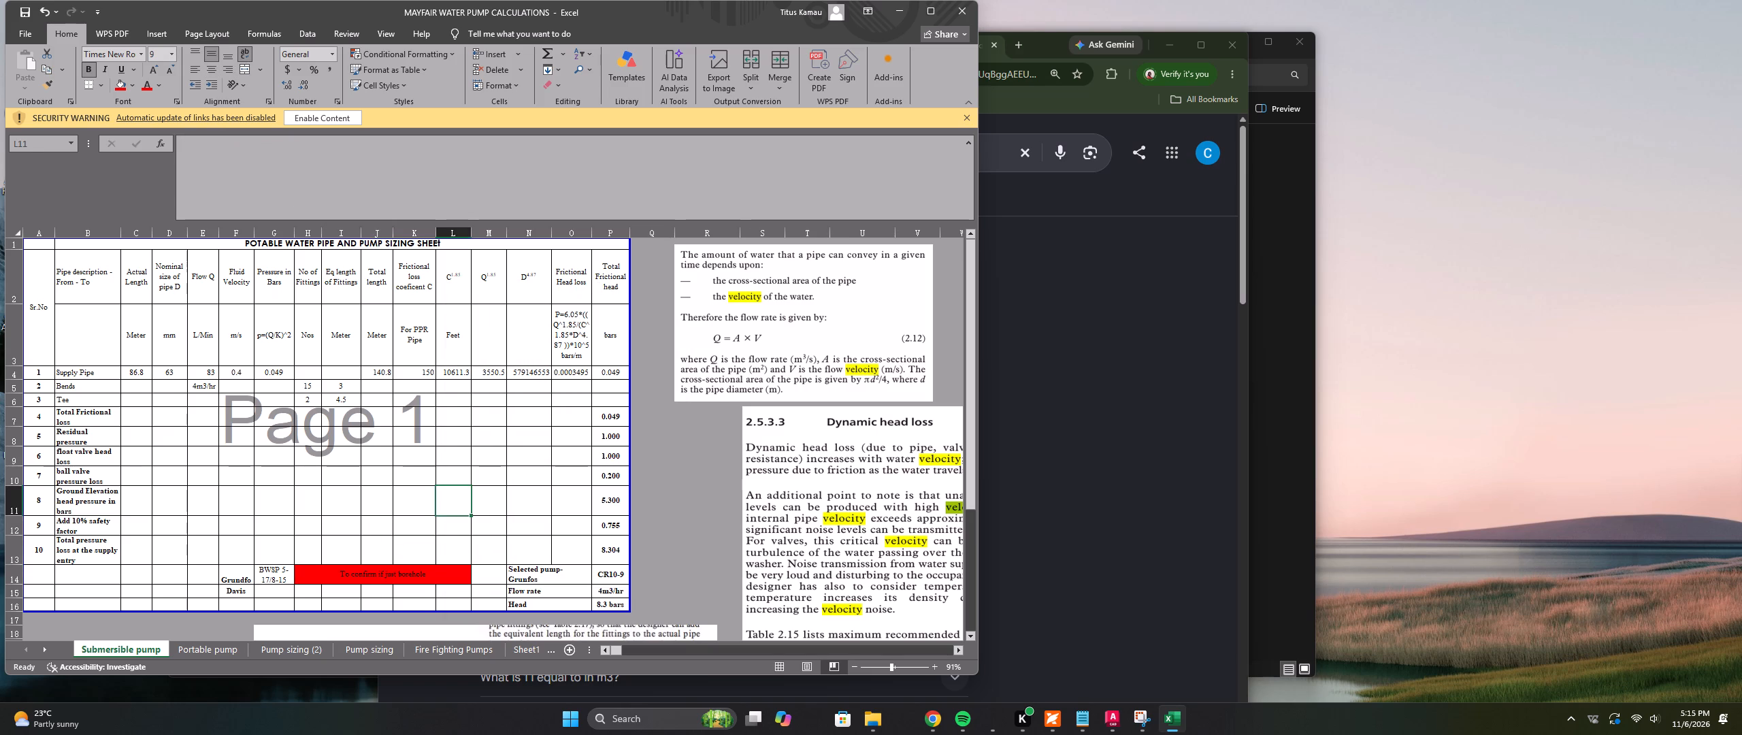
Select cell G15, beside the Davis label.
click(282, 589)
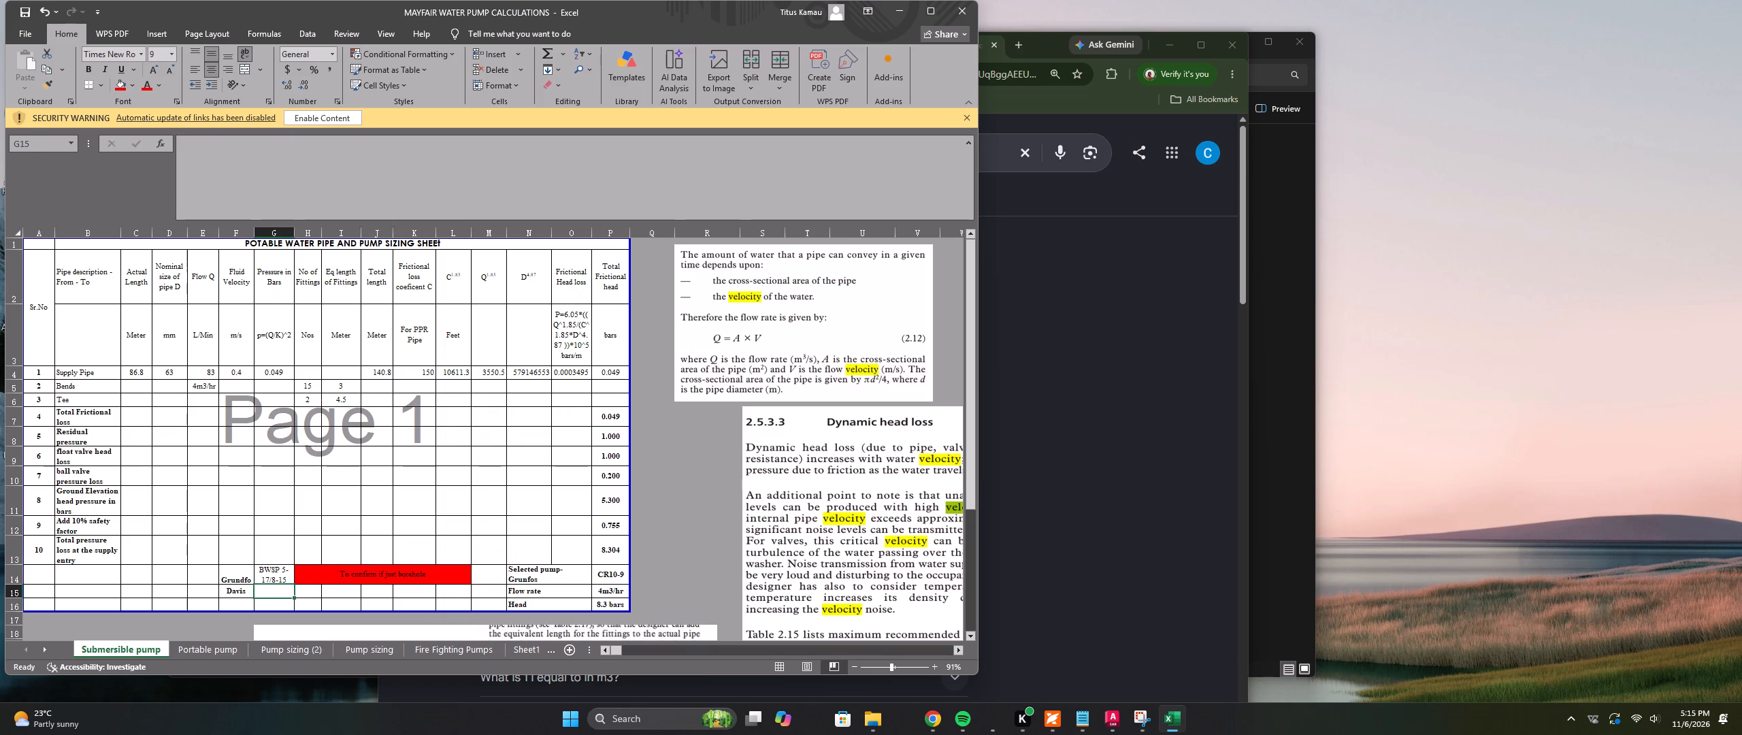
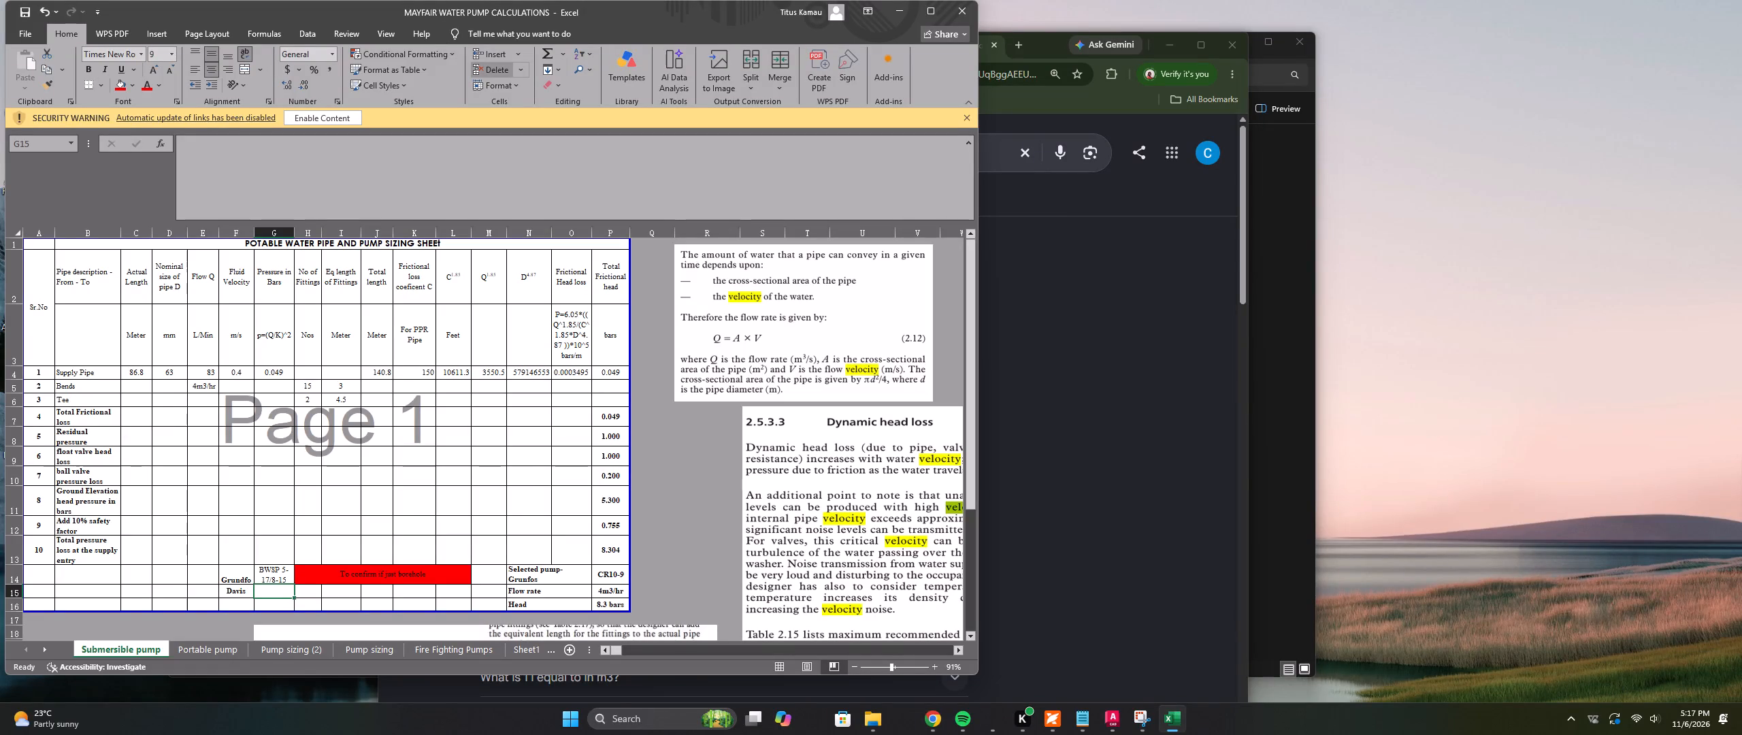
Review the pump selections on the Portable pump and Pump sizing (2) sheets, and return to the Submersible pump sheet.
click(231, 651)
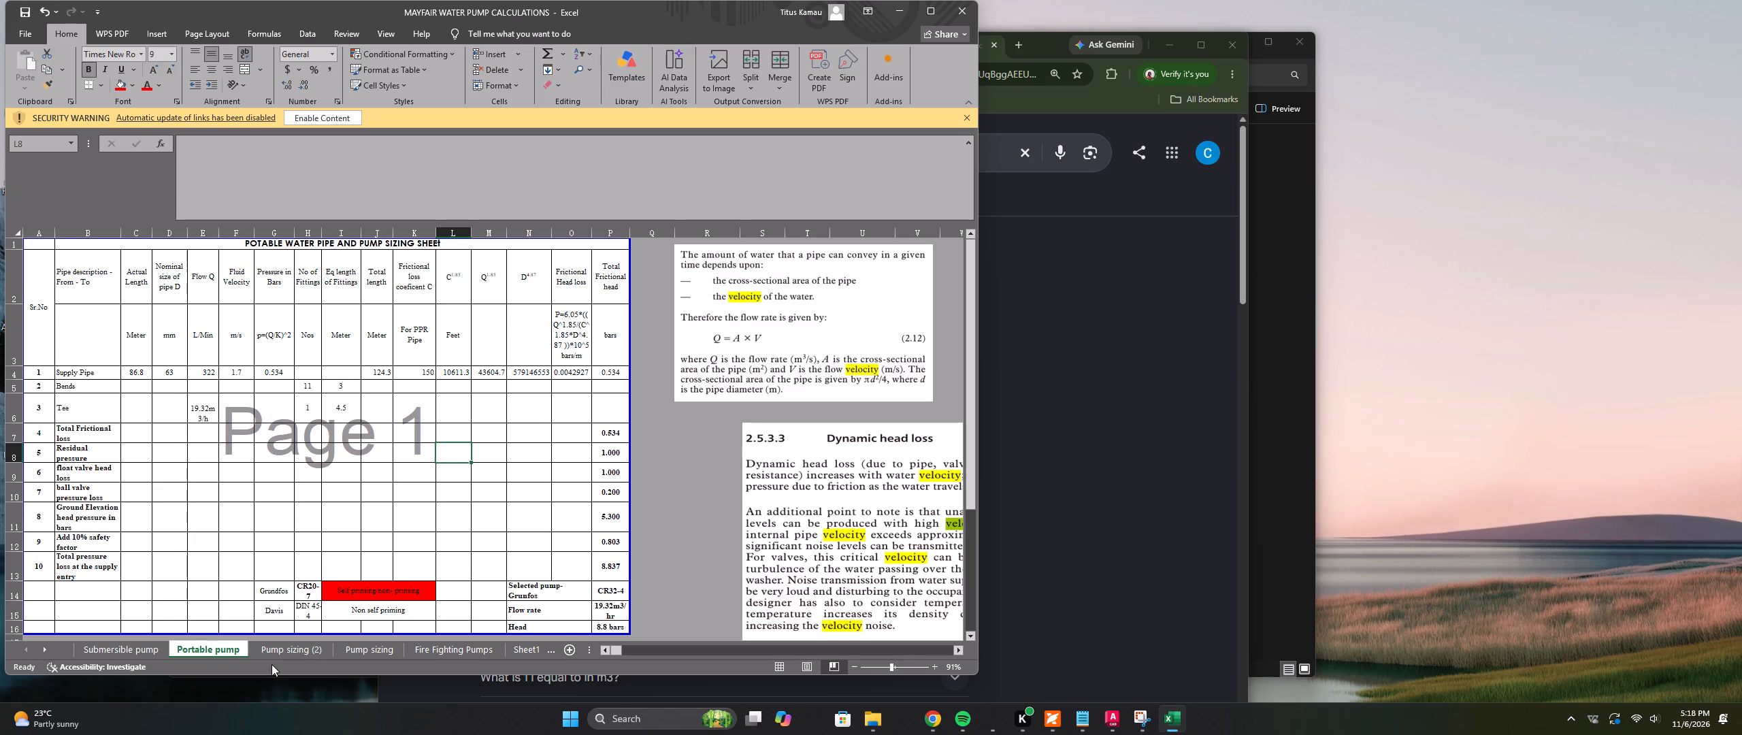
click(301, 650)
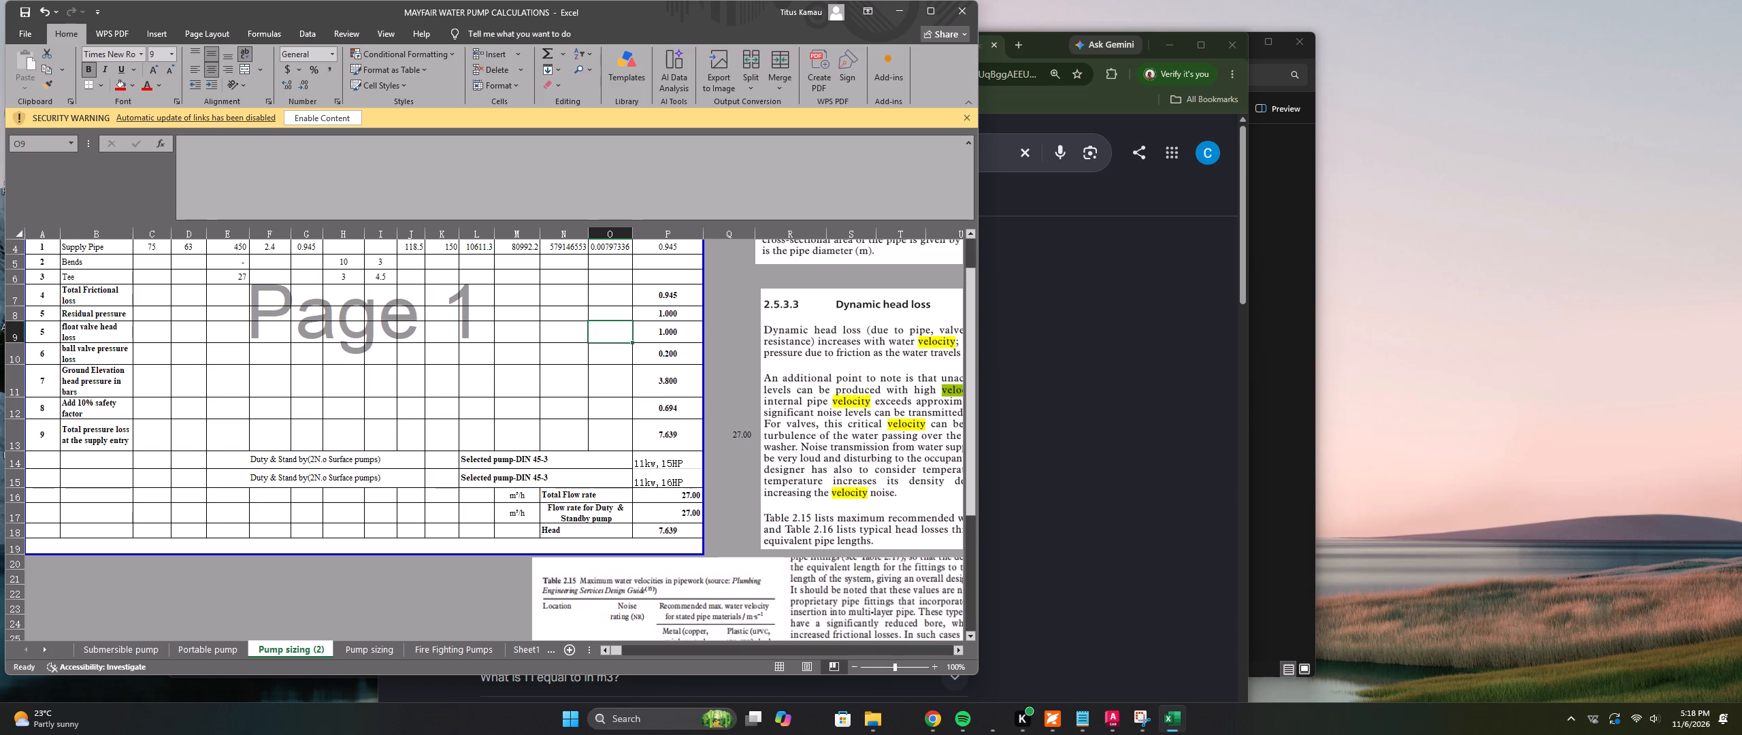
click(154, 651)
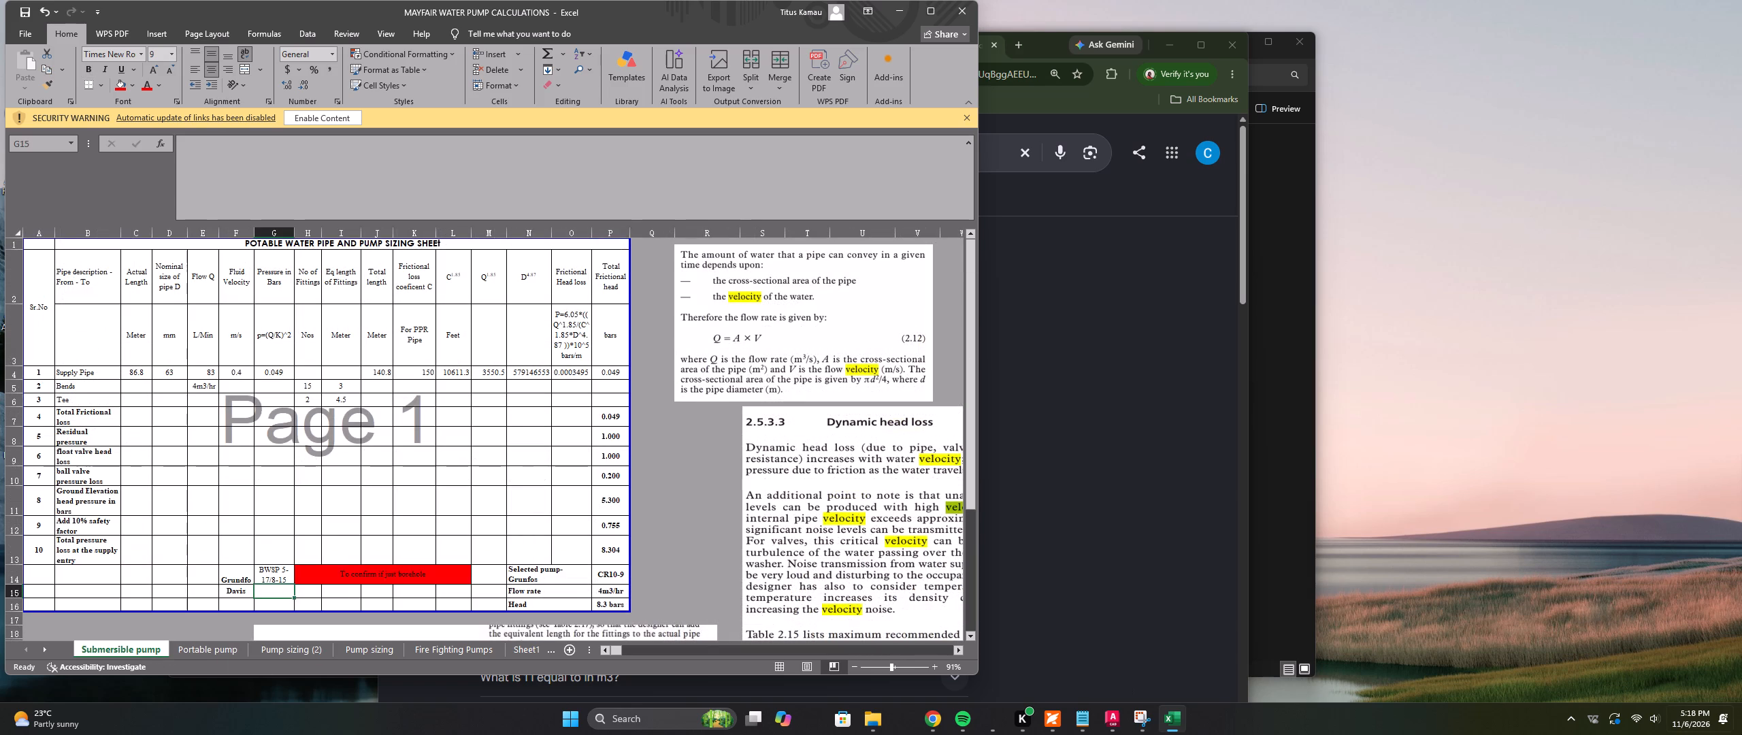
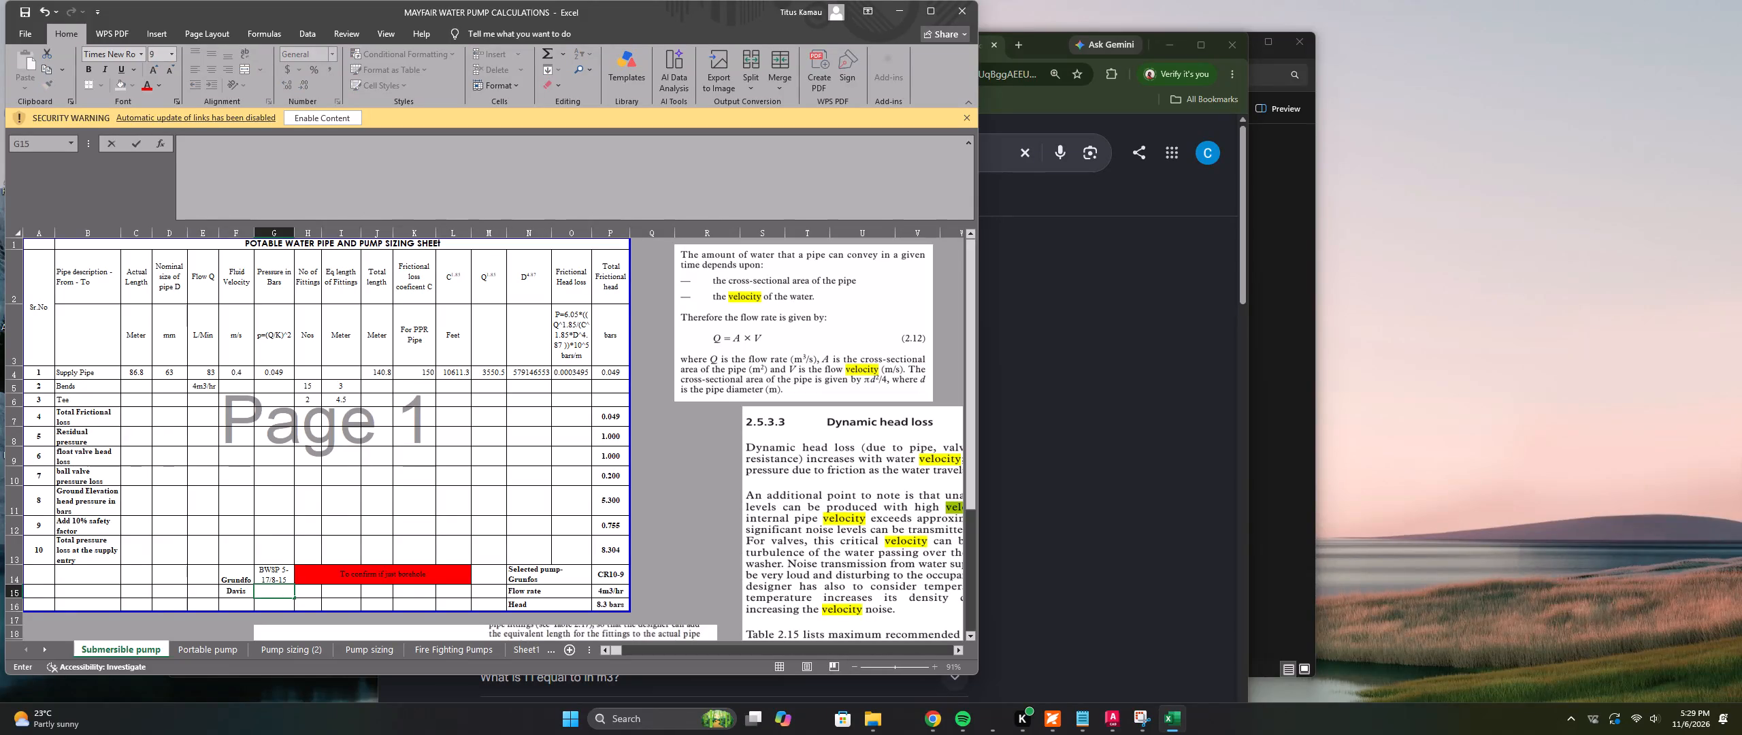
Begin the pump model entry in cell G15, beside the Davis label on the Submersible pump sheet.
key(space)
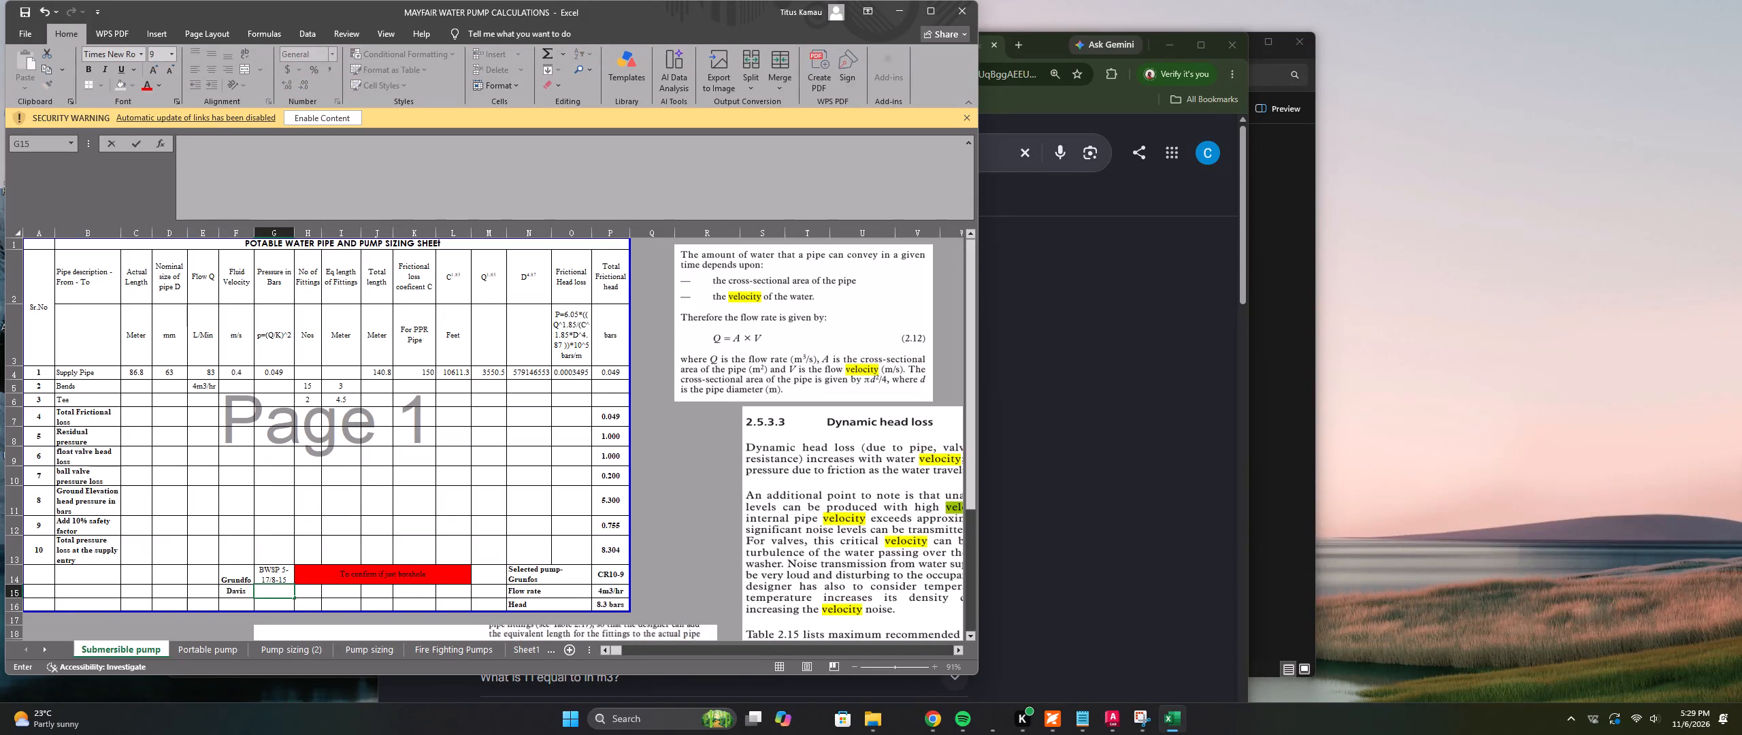
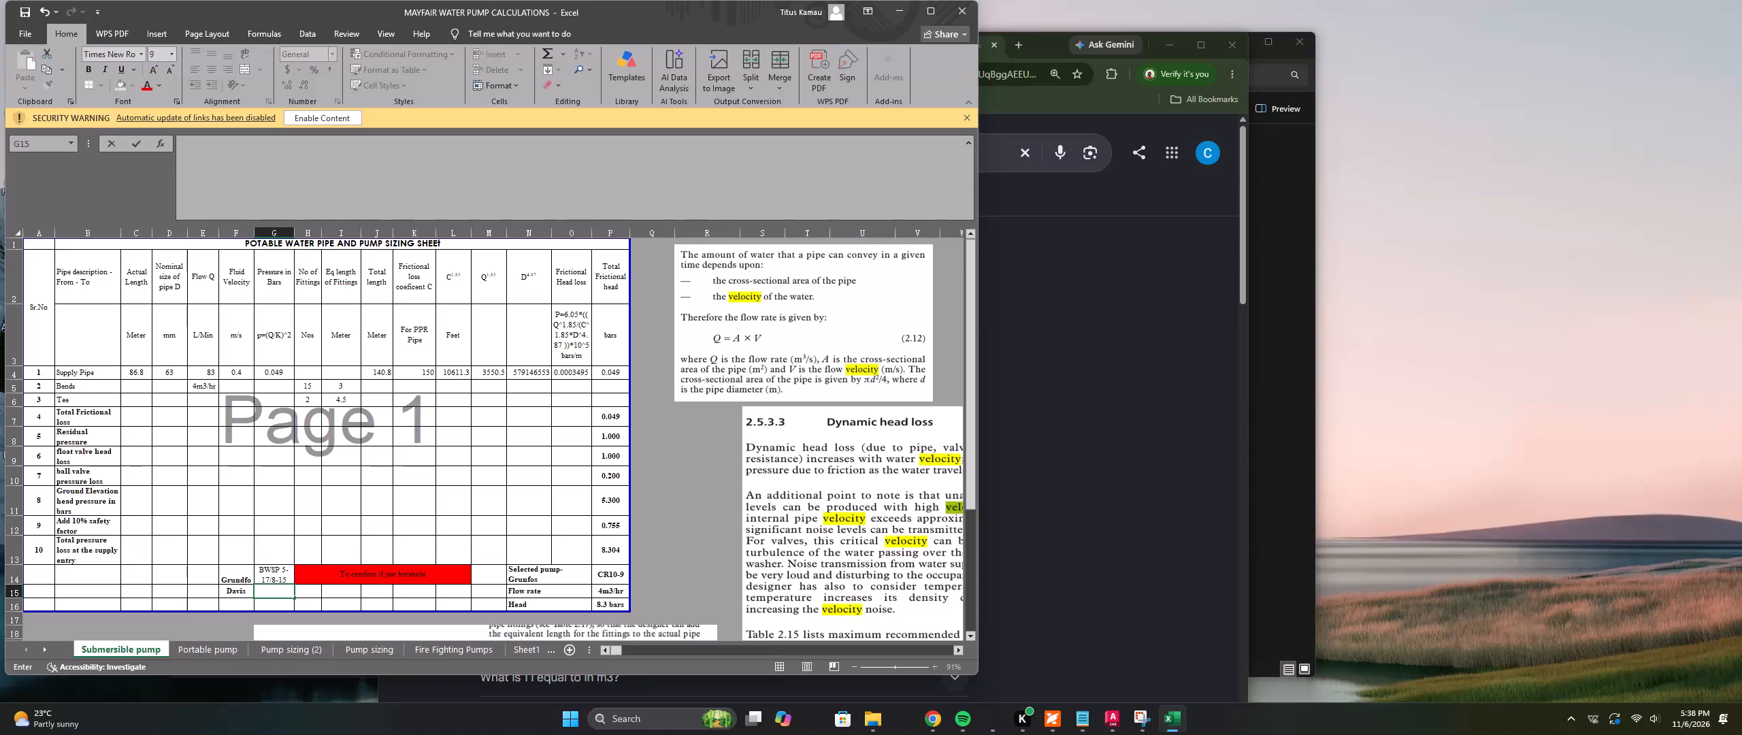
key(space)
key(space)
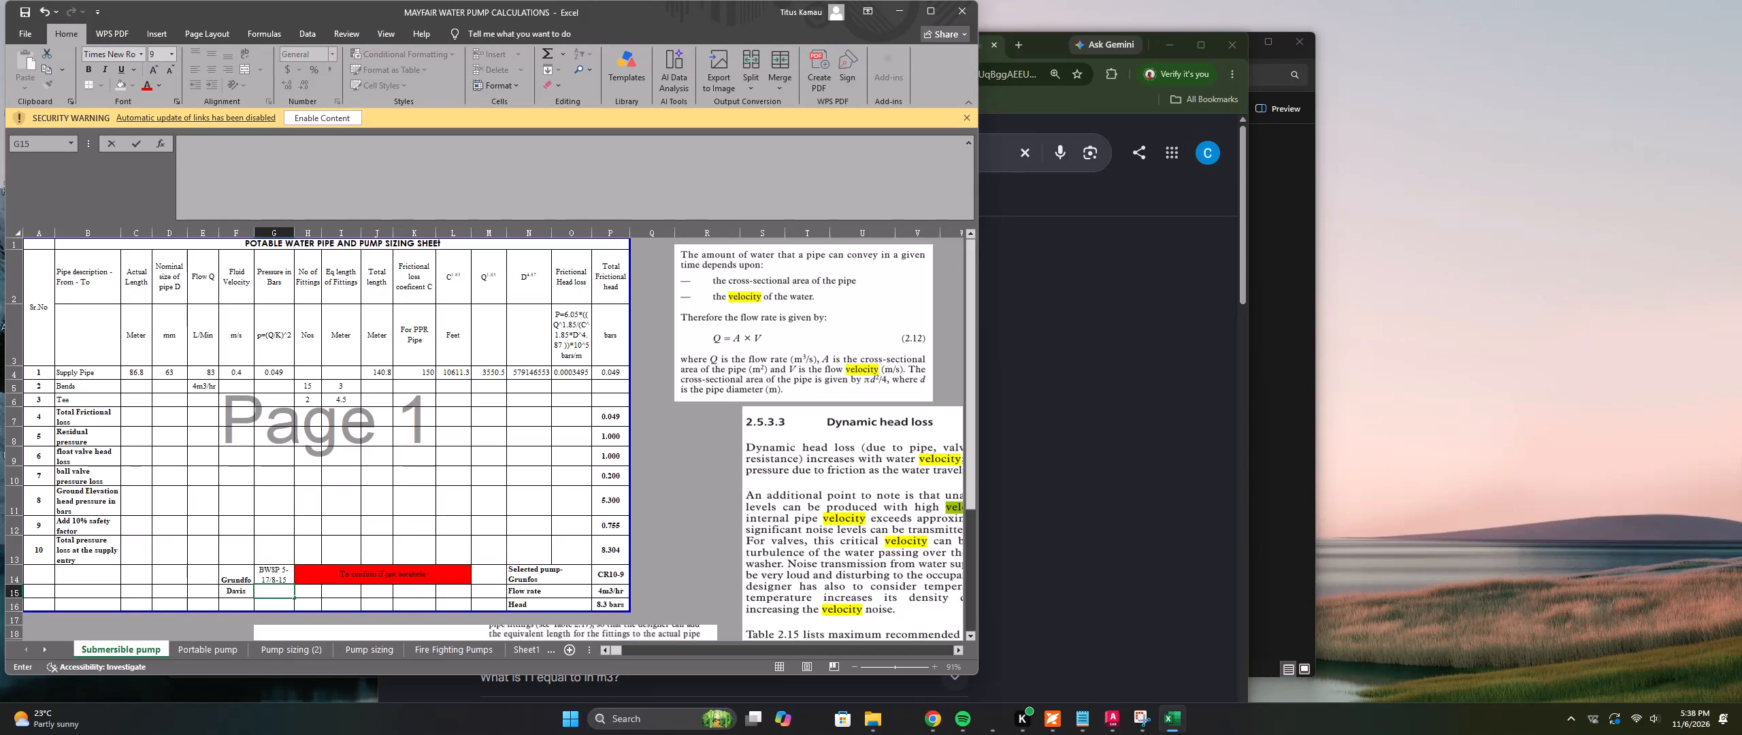
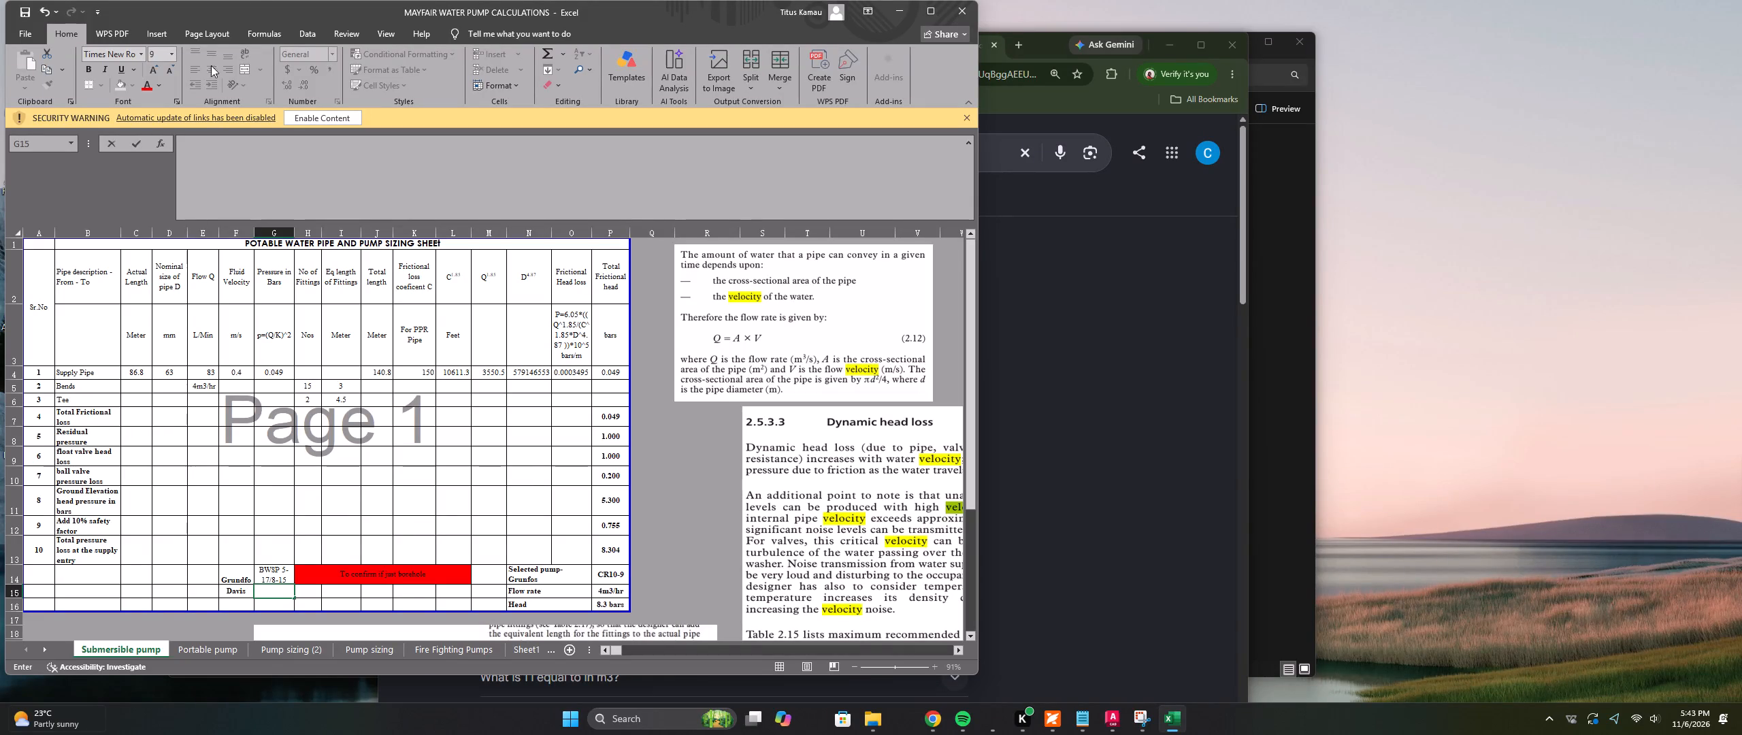
Open the empty cell beside the Davis label on the Submersible pump sheet for entry.
click(273, 591)
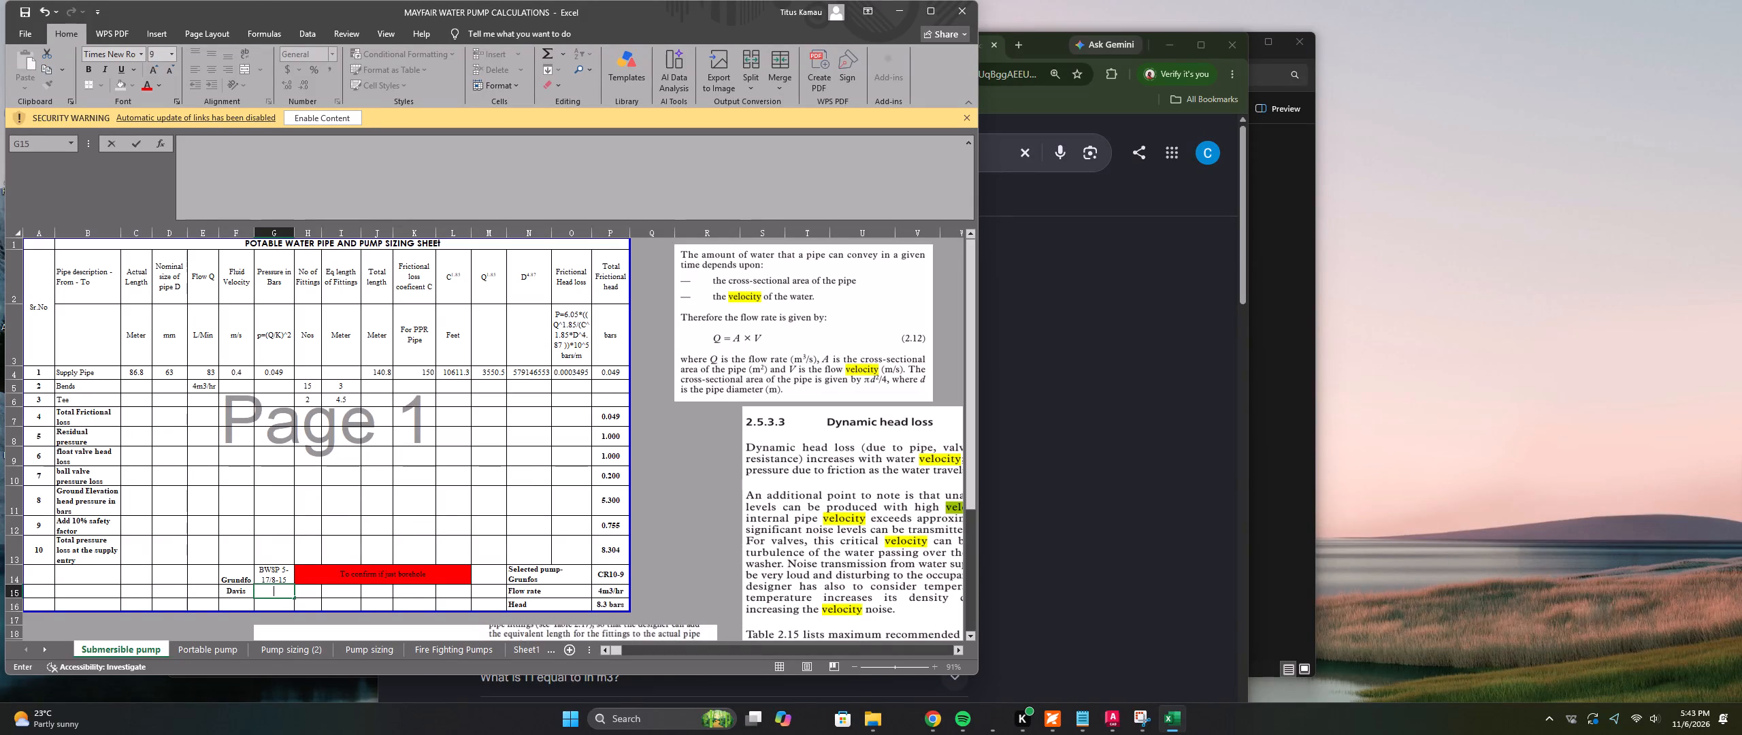
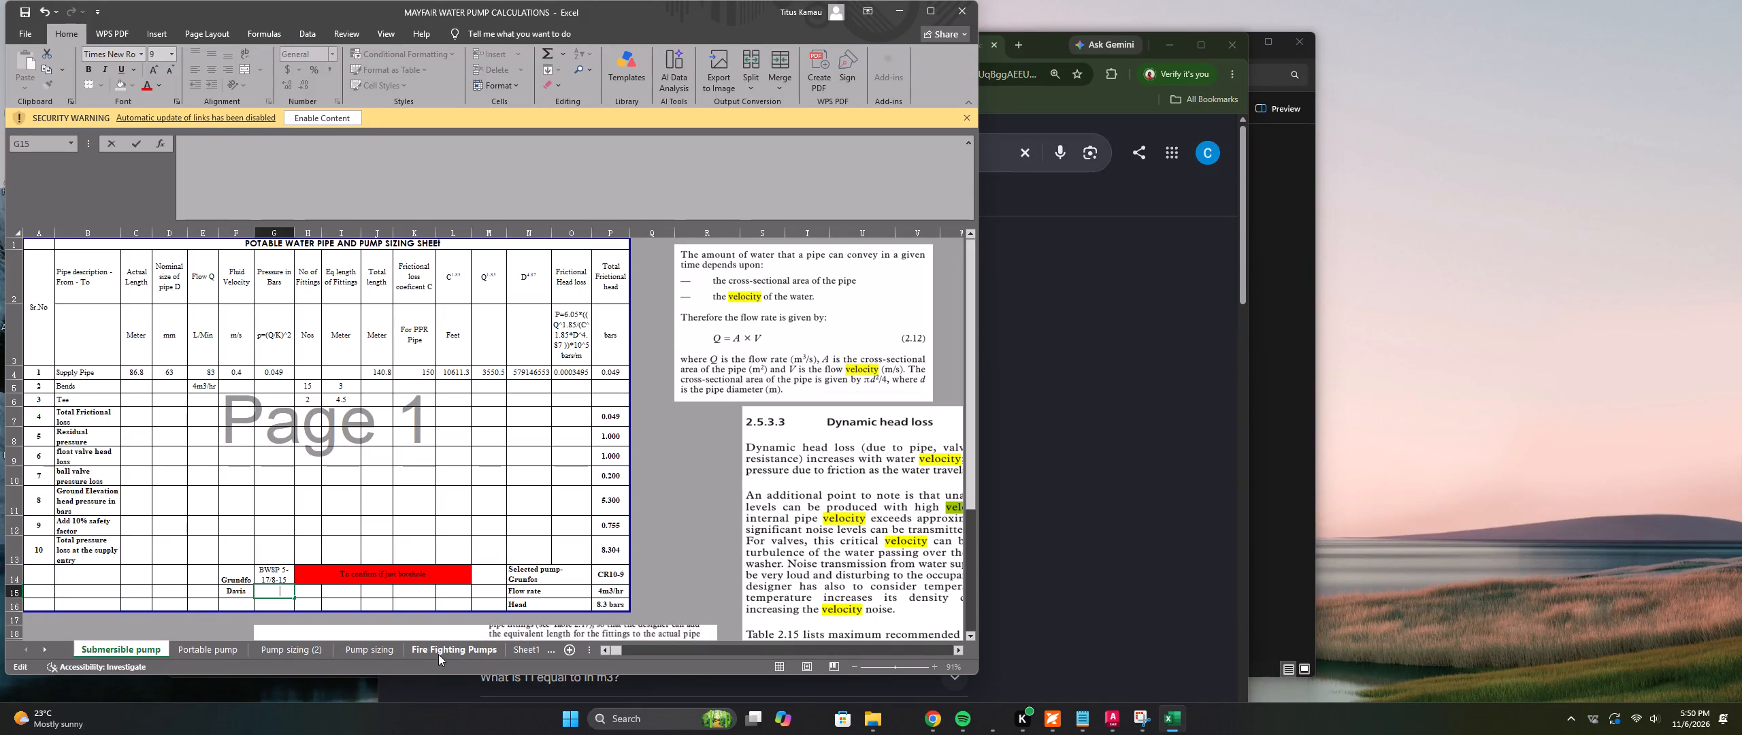
Review the Pump sizing and Portable pump sheets, returning to the empty cell beside Davis on the Submersible pump sheet.
click(363, 648)
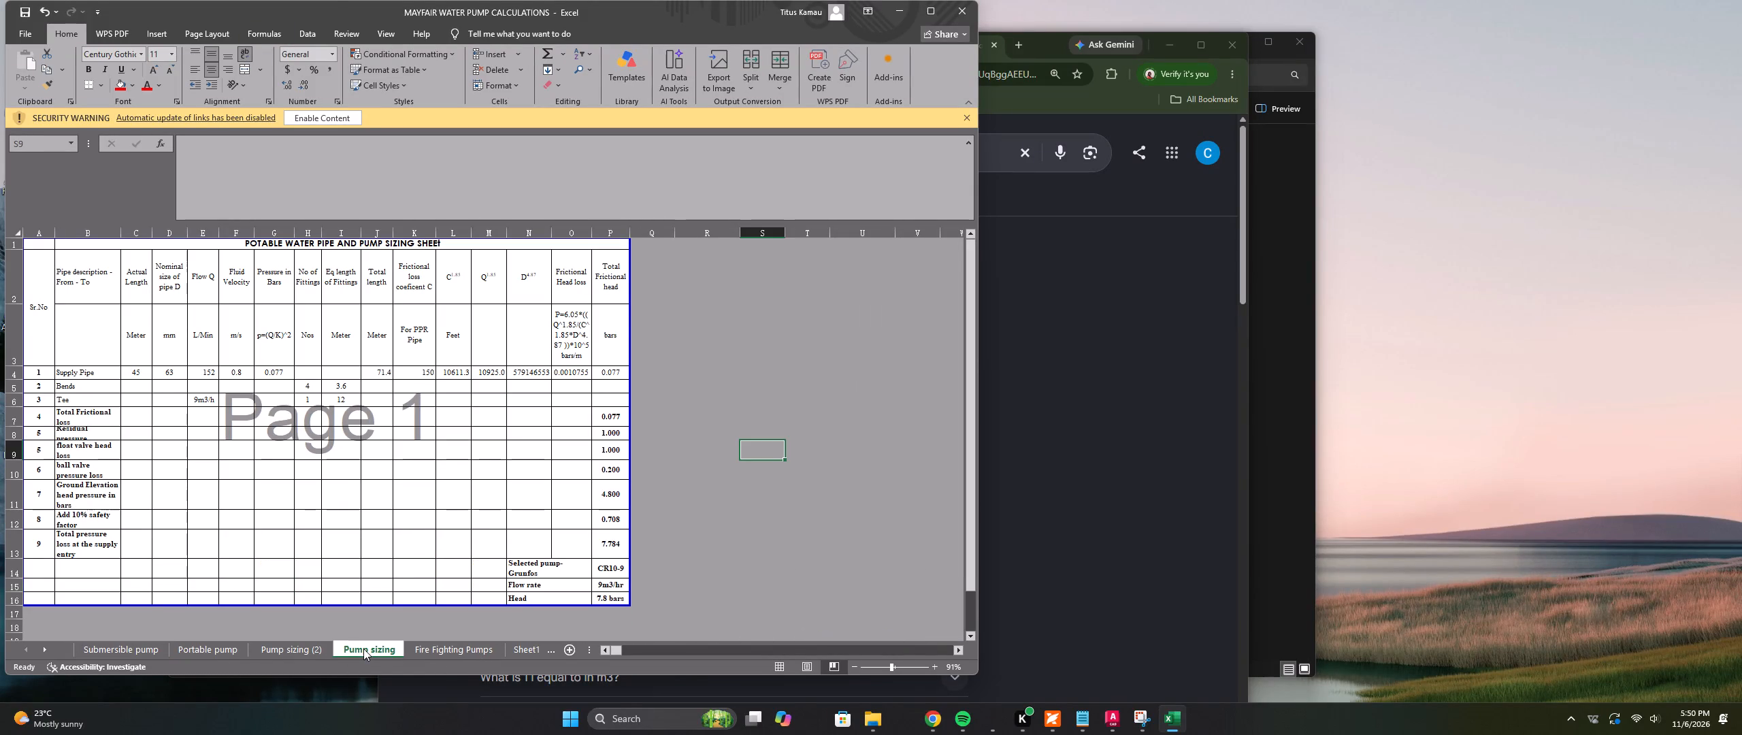
click(207, 651)
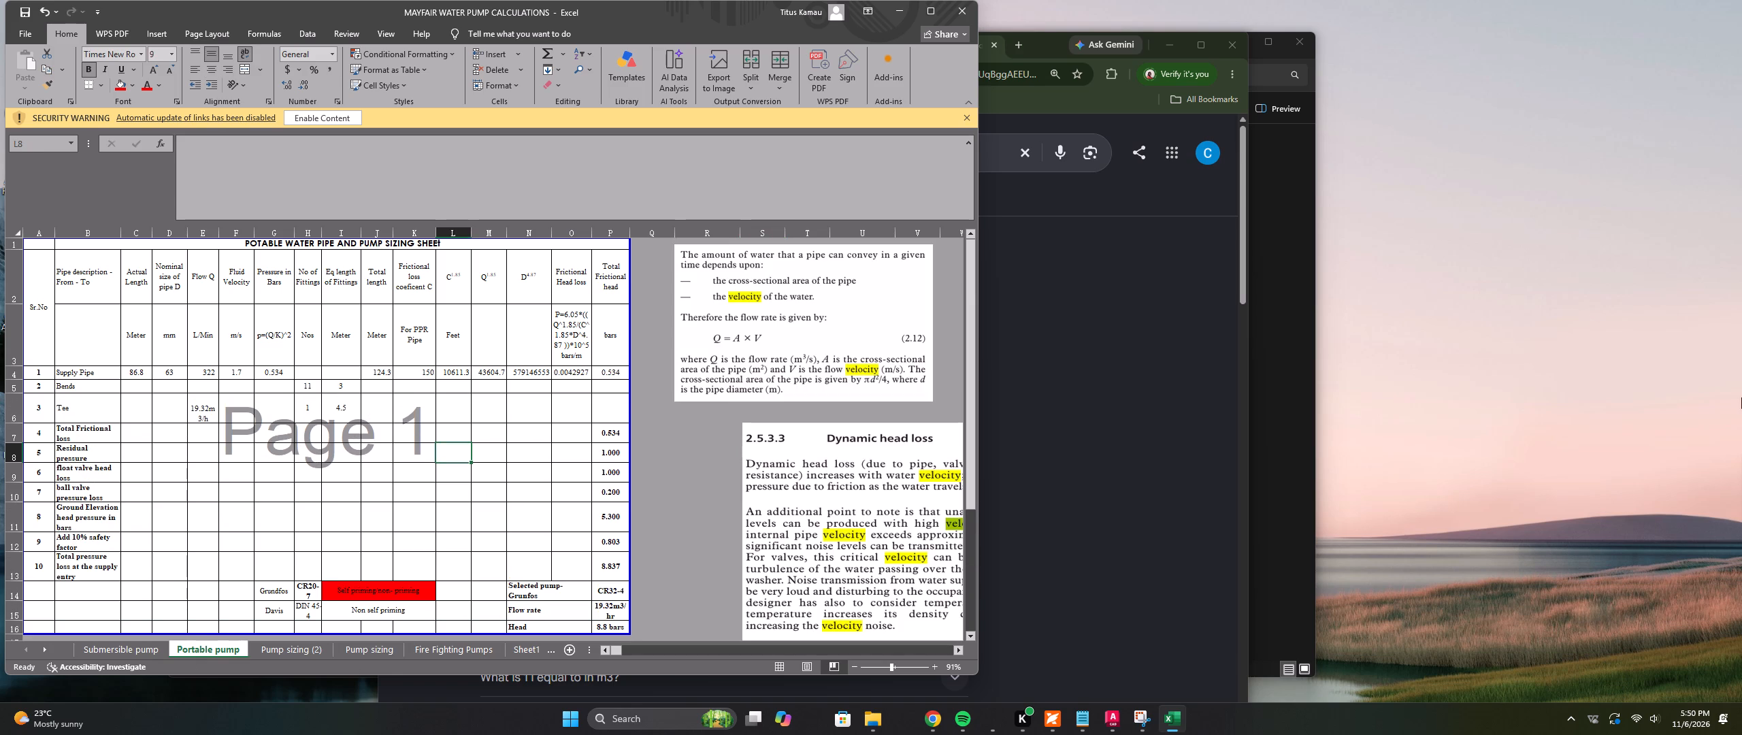
click(154, 647)
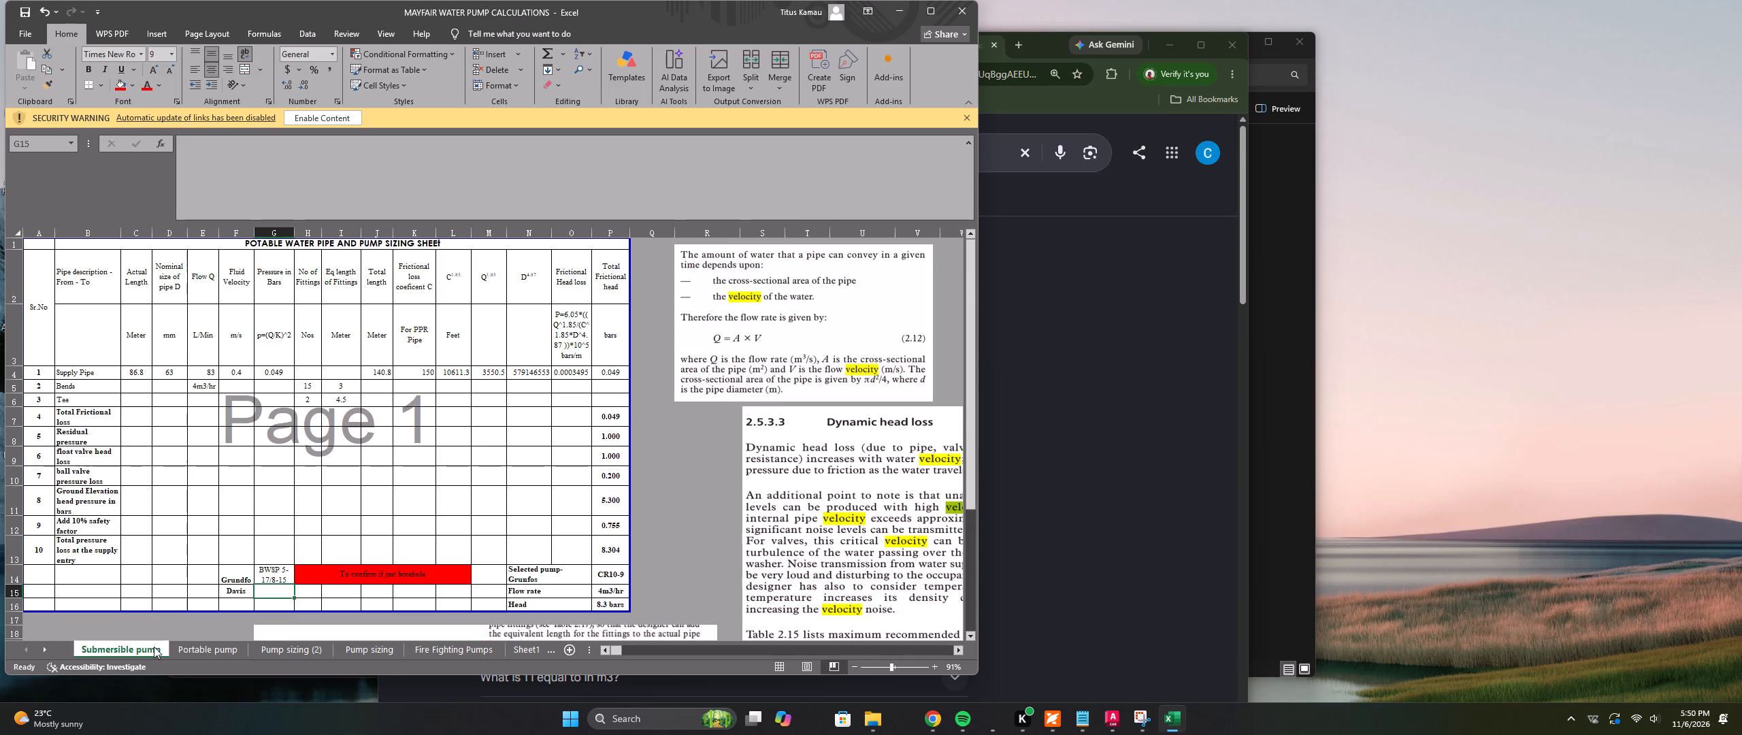
click(281, 589)
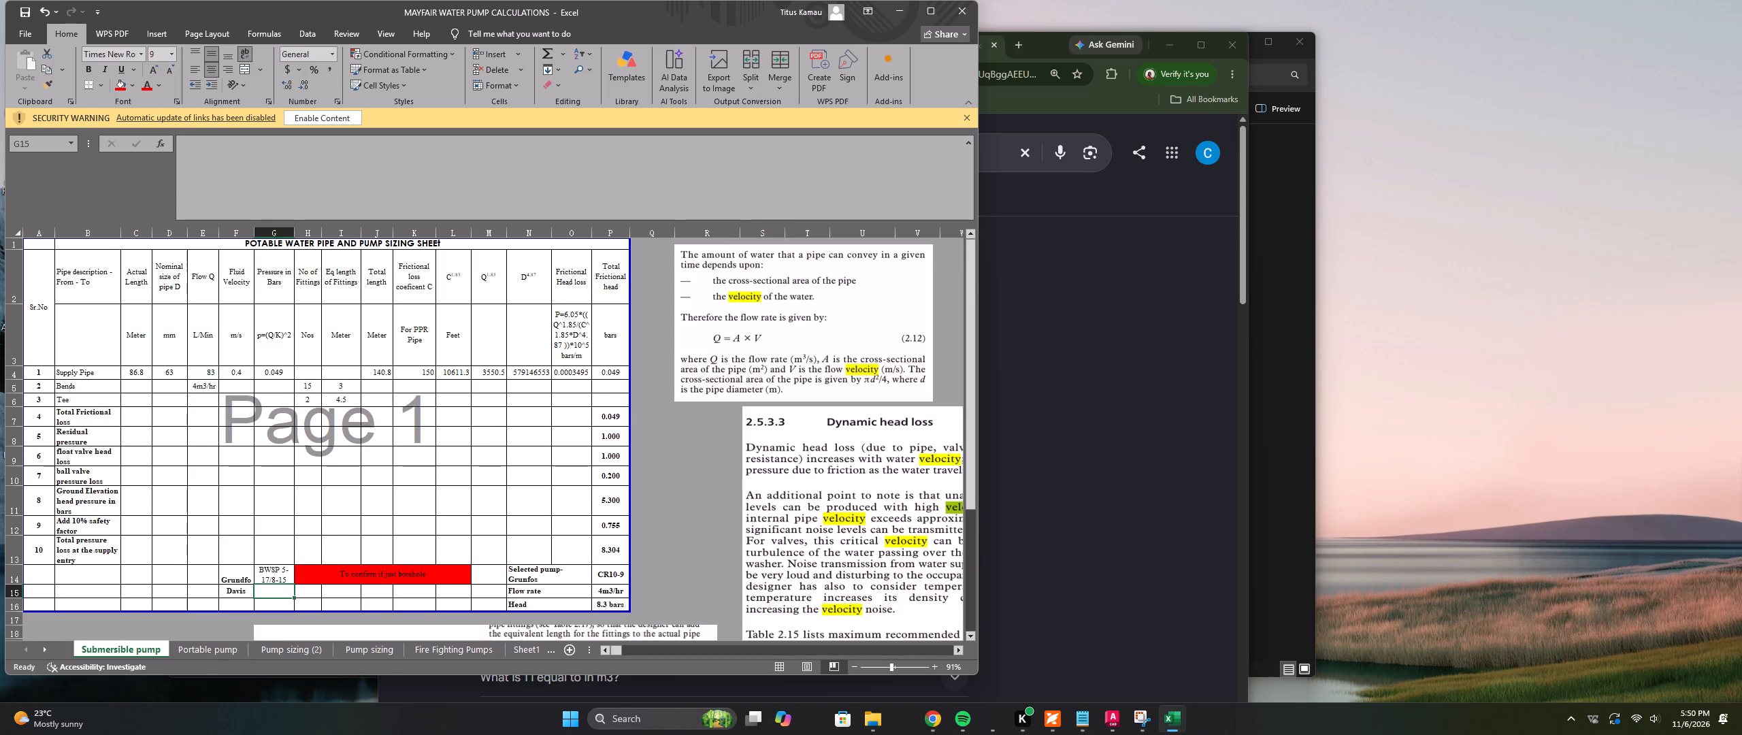
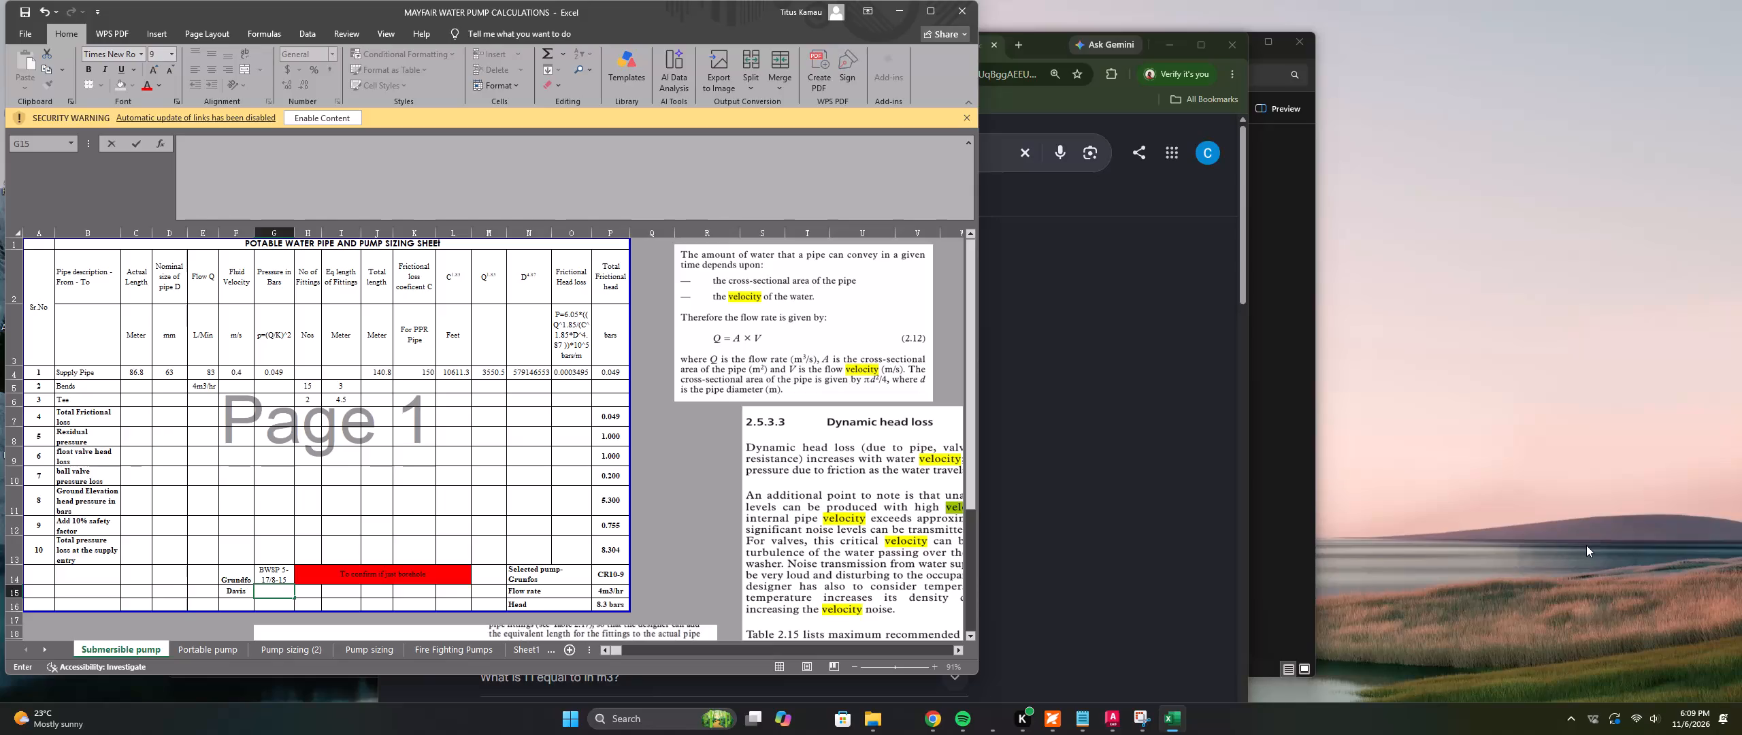
Enter the pump model "DSS5/18," in the empty cell beside Davis on the Submersible pump sheet.
text(DSS)
key(5)
text(/1)
key(8)
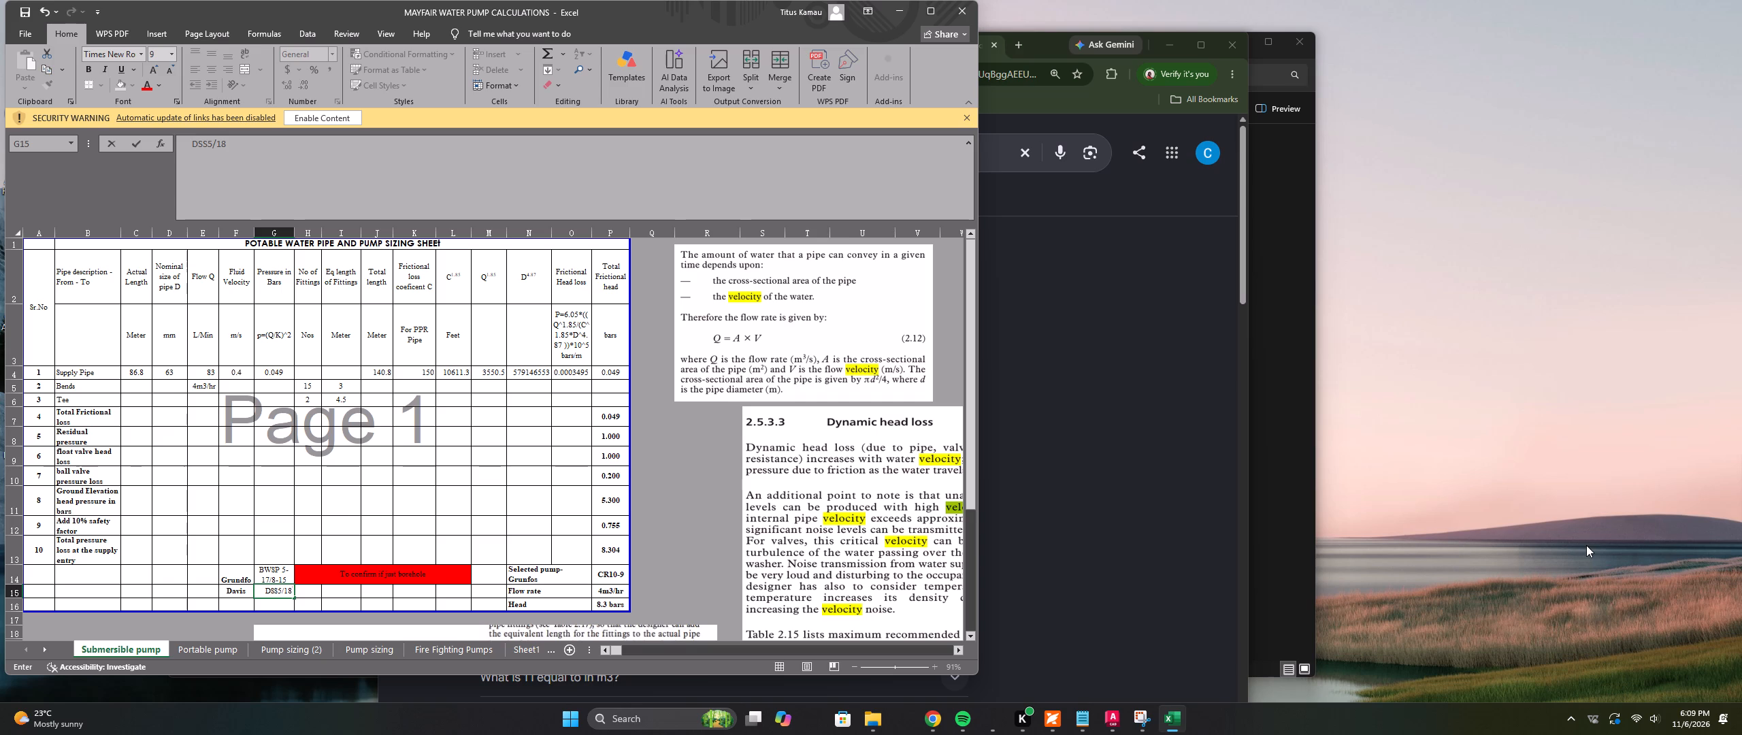
key(comma)
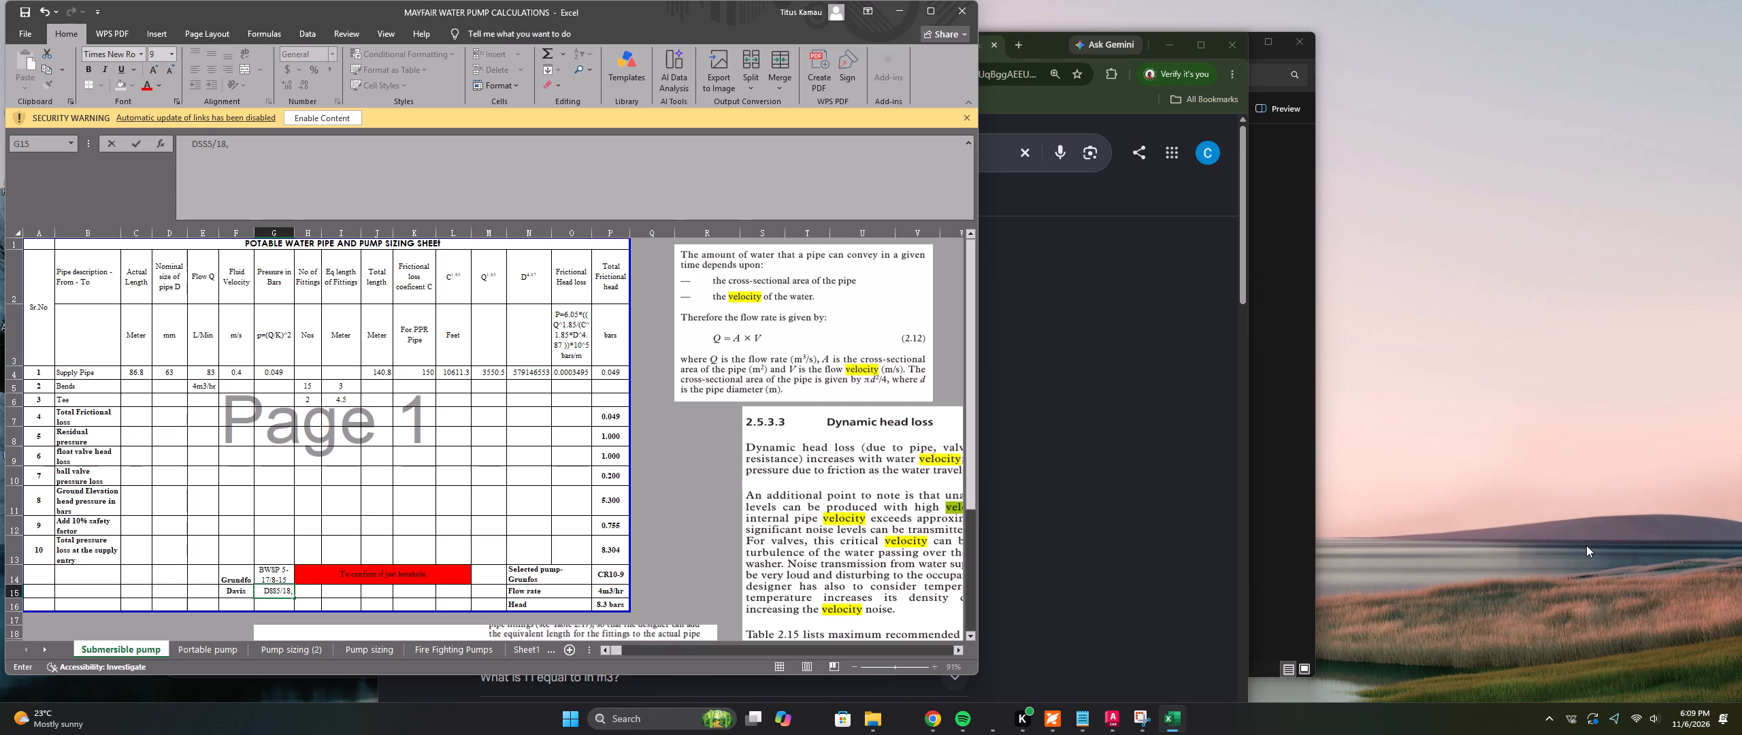
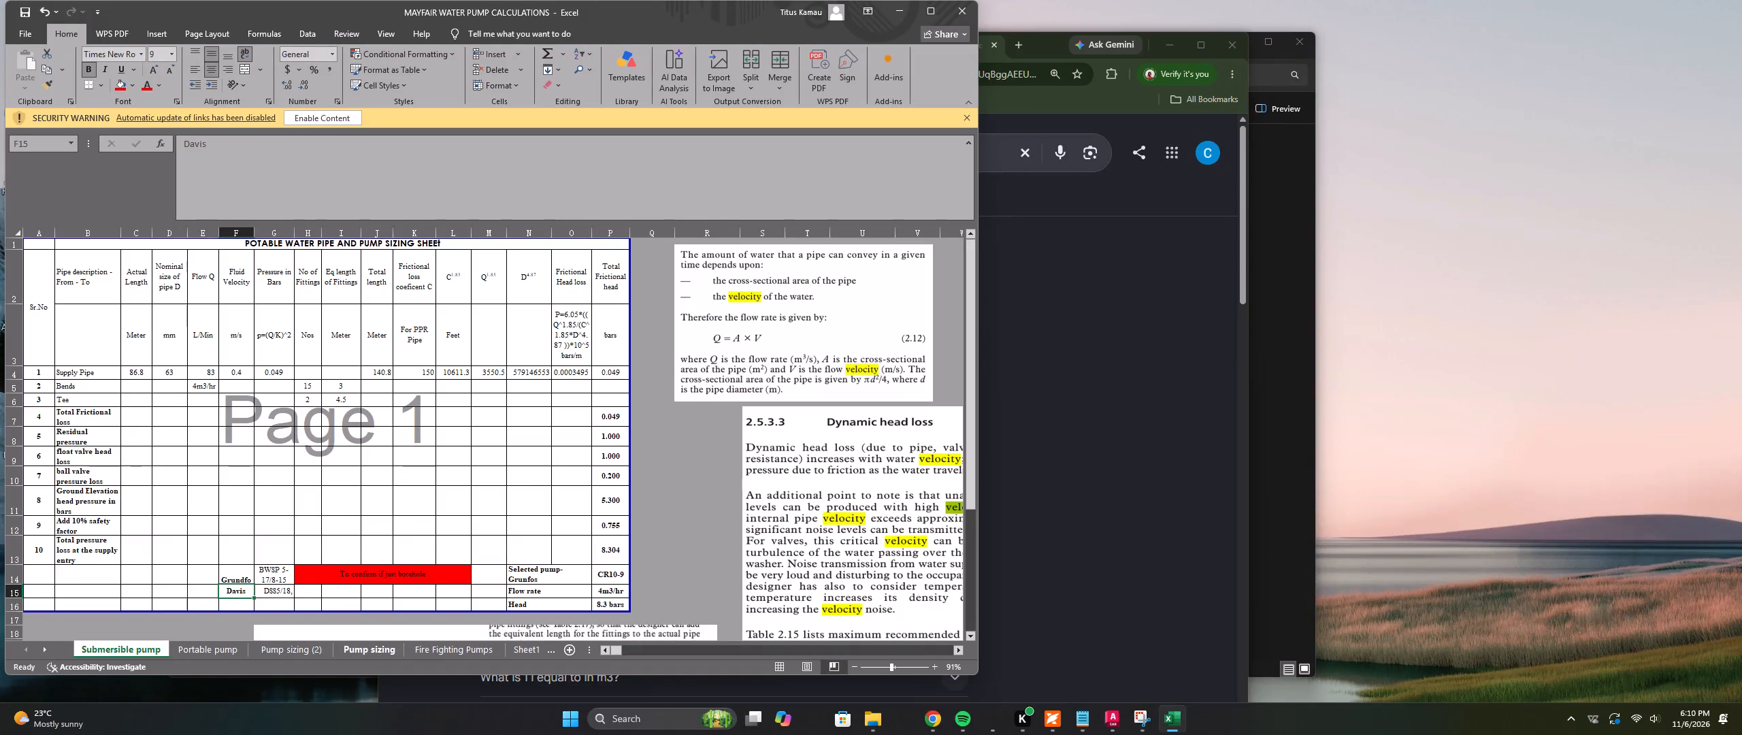
Correct the pump model beside Davis on the Submersible pump sheet to read "DSS 2/18,".
double_click(278, 589)
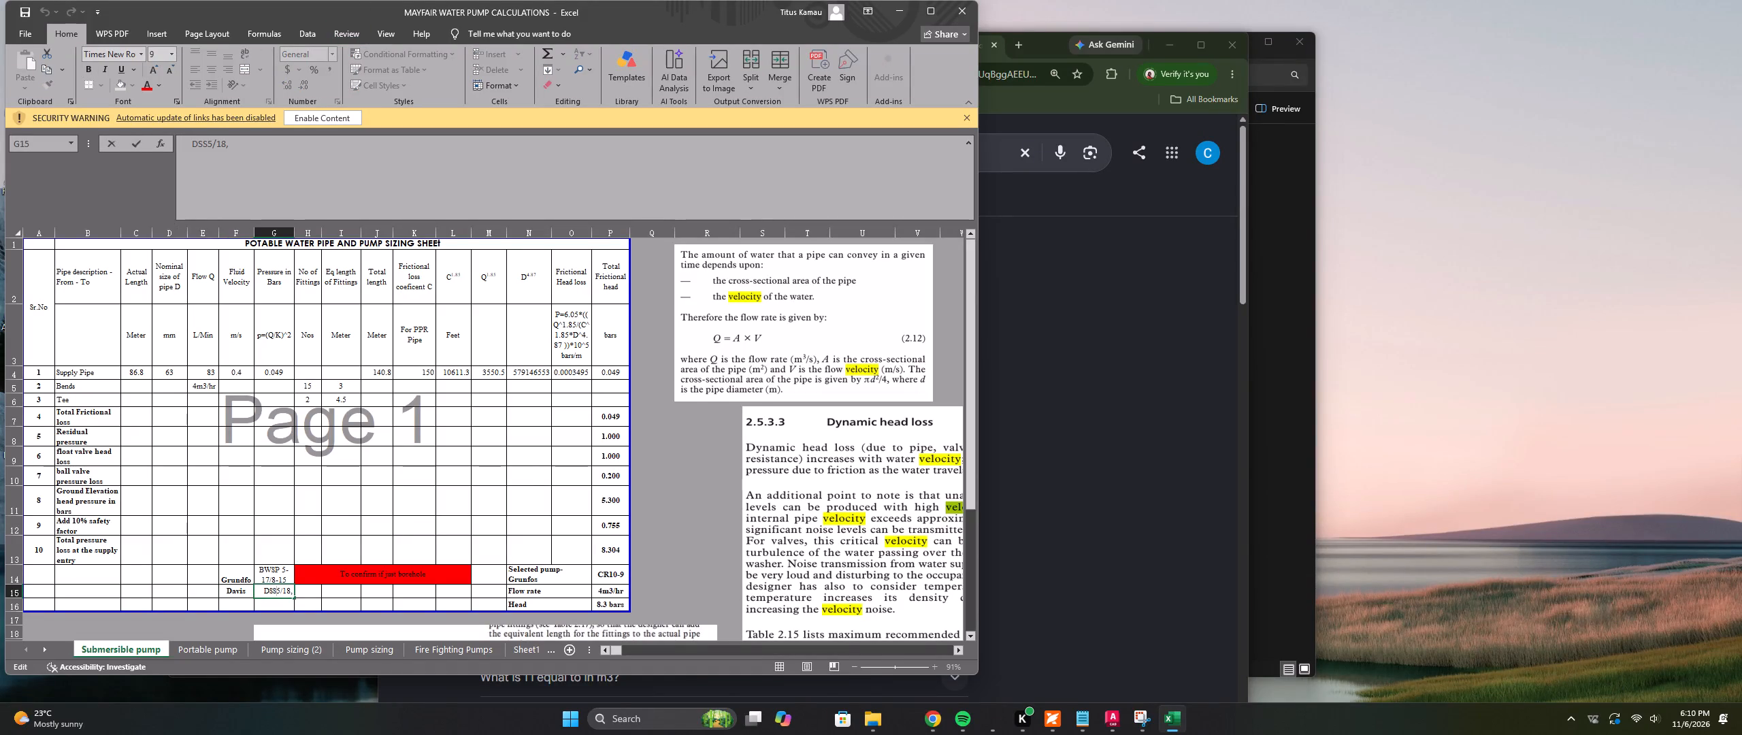
key(Delete)
key(2)
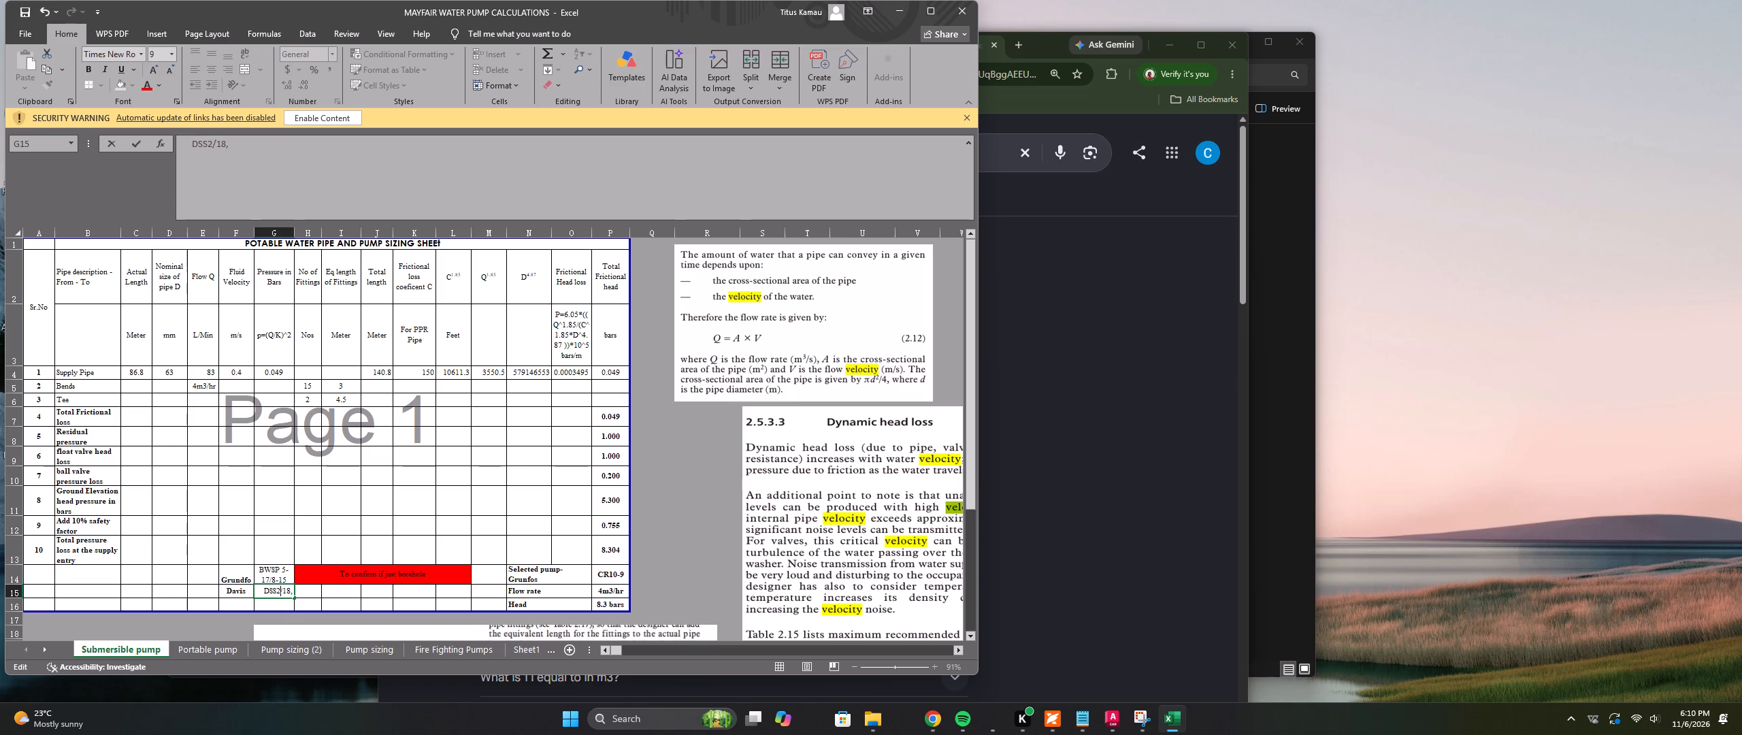
key(Left)
key(space)
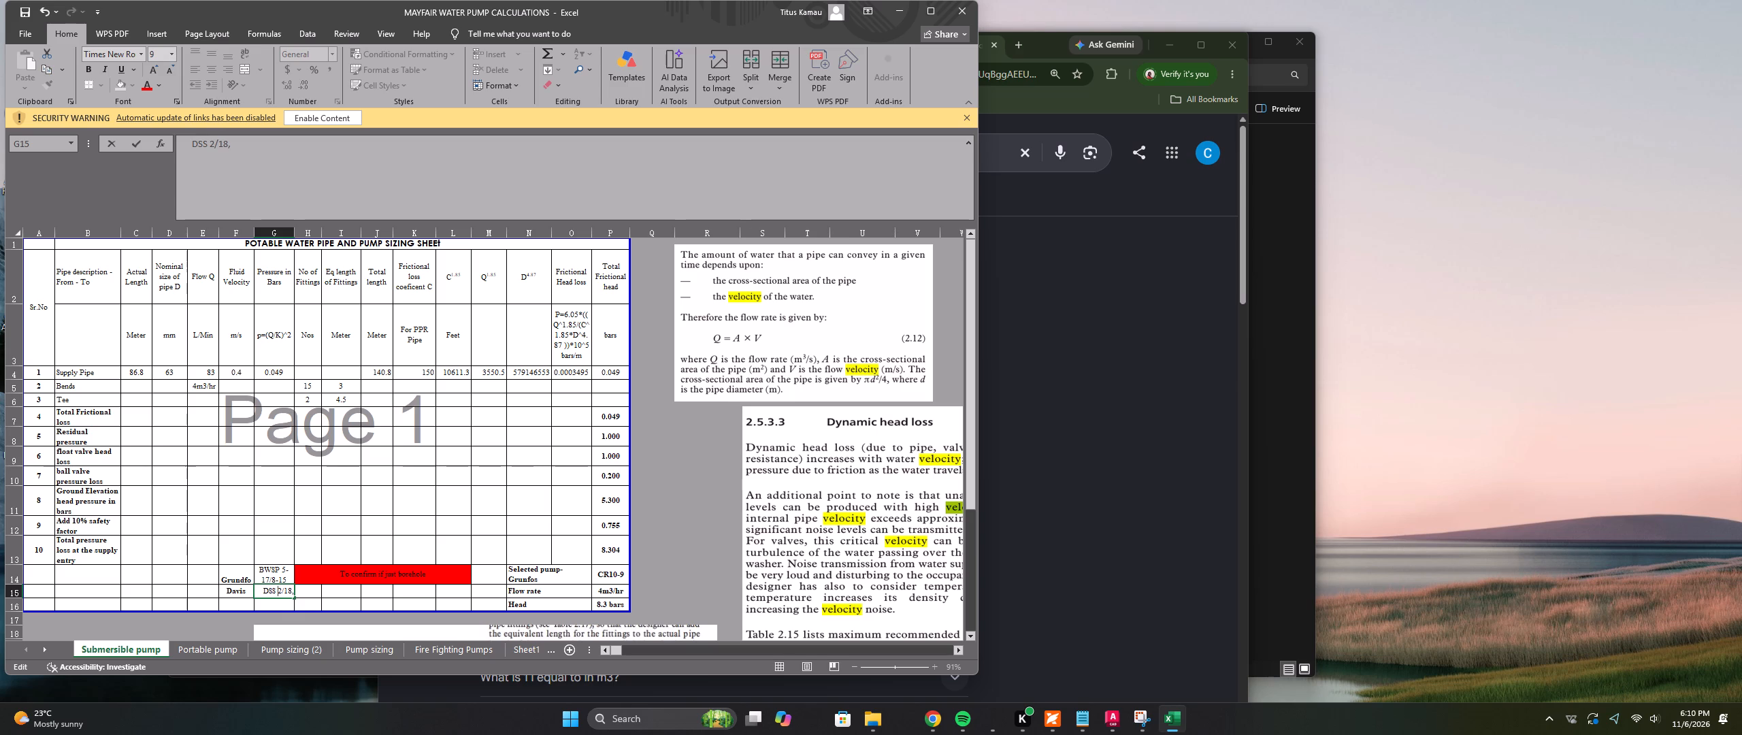
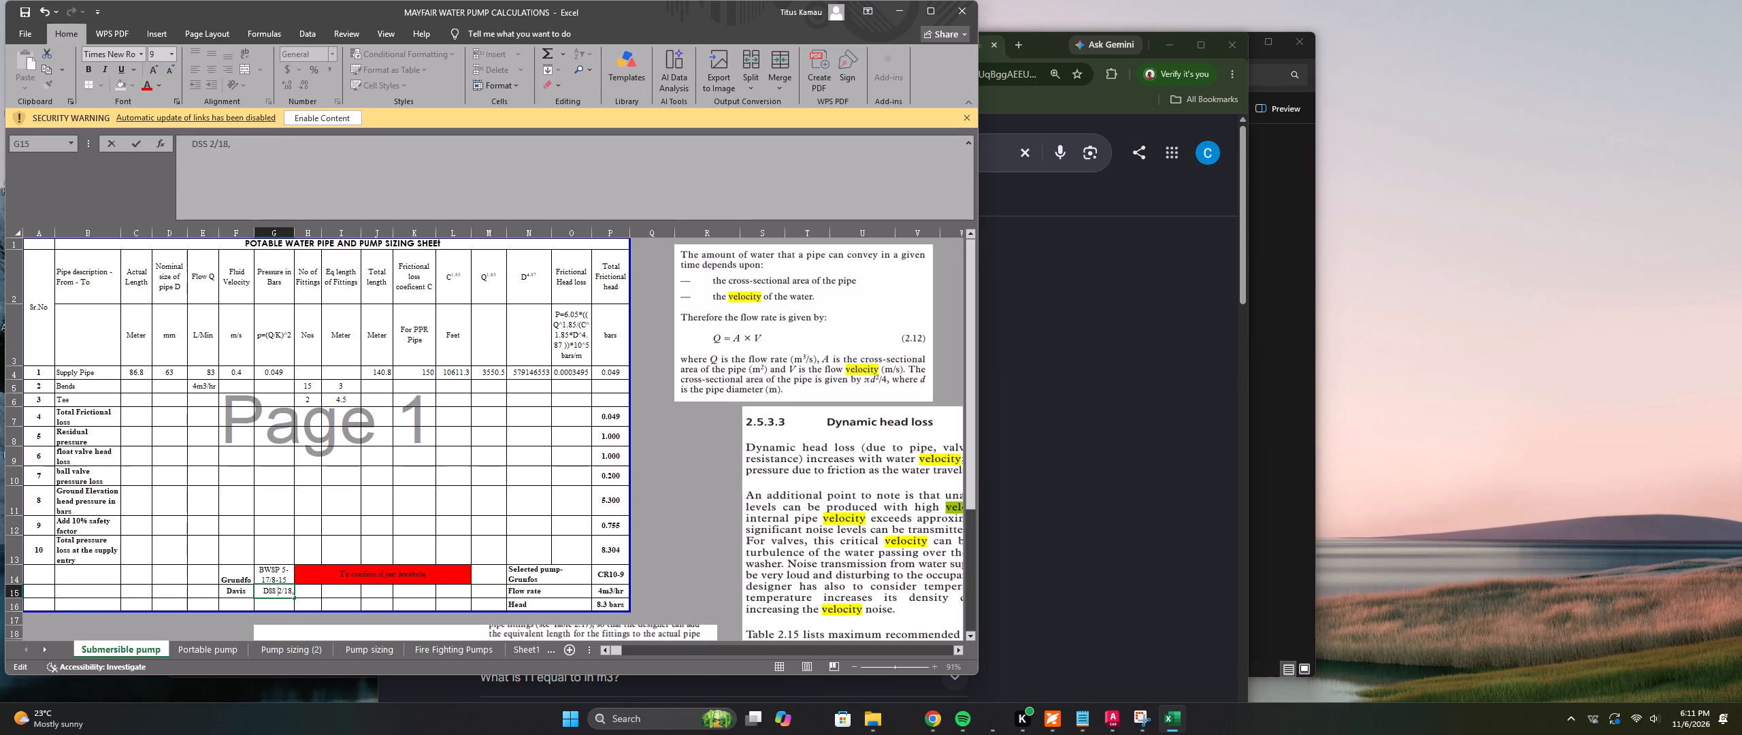
Replace the pump model entry beside Davis on the Submersible pump sheet with one beginning "DSP".
key(Delete)
key(Delete)
key(Delete)
key(Delete)
key(Delete)
key(Delete)
key(BackSpace)
key(BackSpace)
key(p)
key(space)
Complete the pump model beside Davis on the Submersible pump sheet as "DSP 5-16".
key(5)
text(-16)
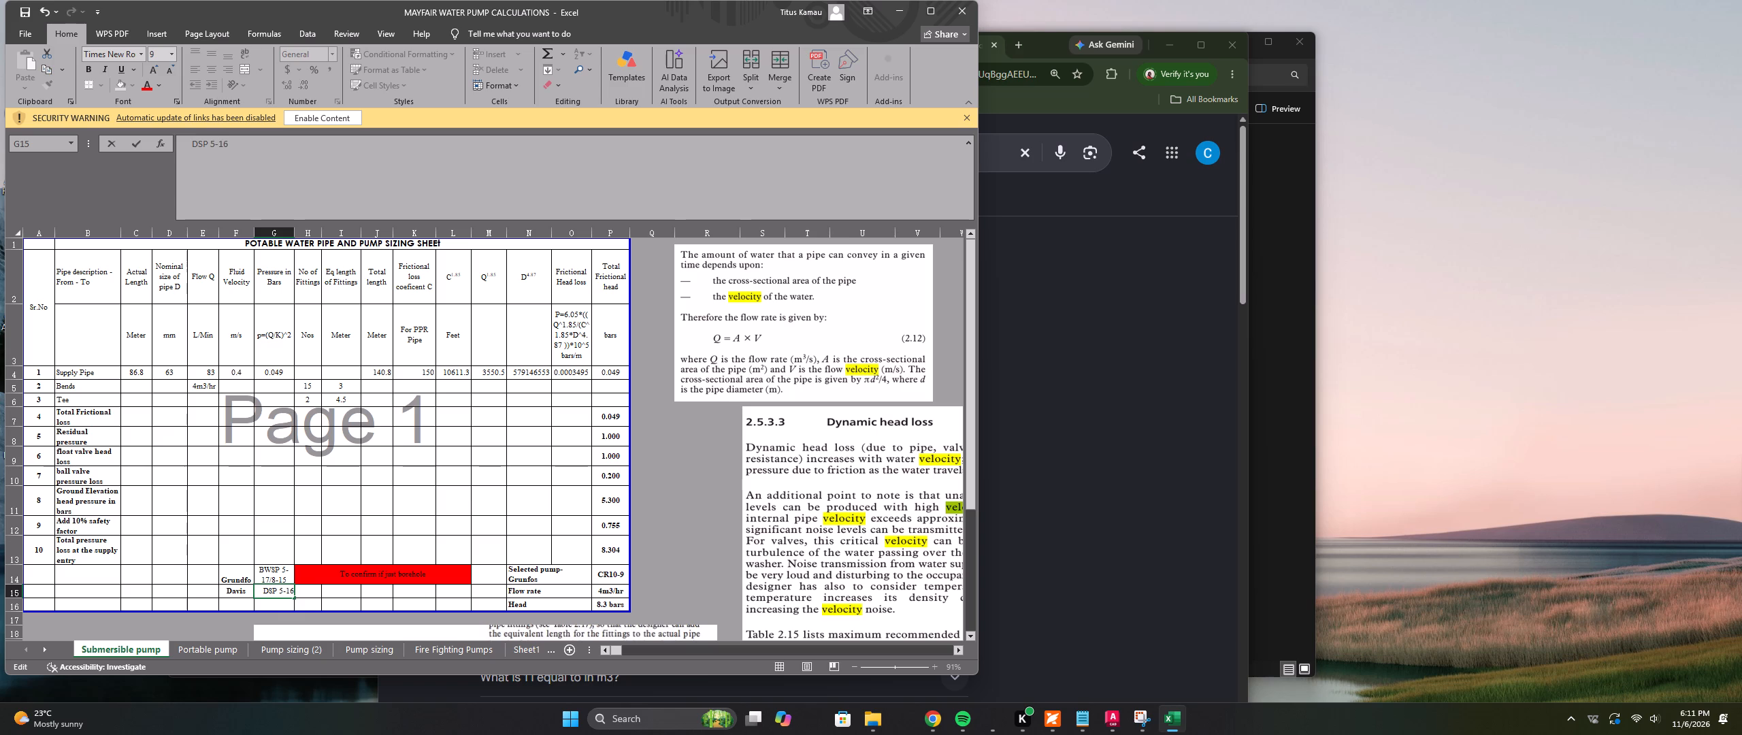
click(429, 528)
Fill the red "To confirm if just borehole" note from the Grundfos row down into the Davis row.
click(385, 569)
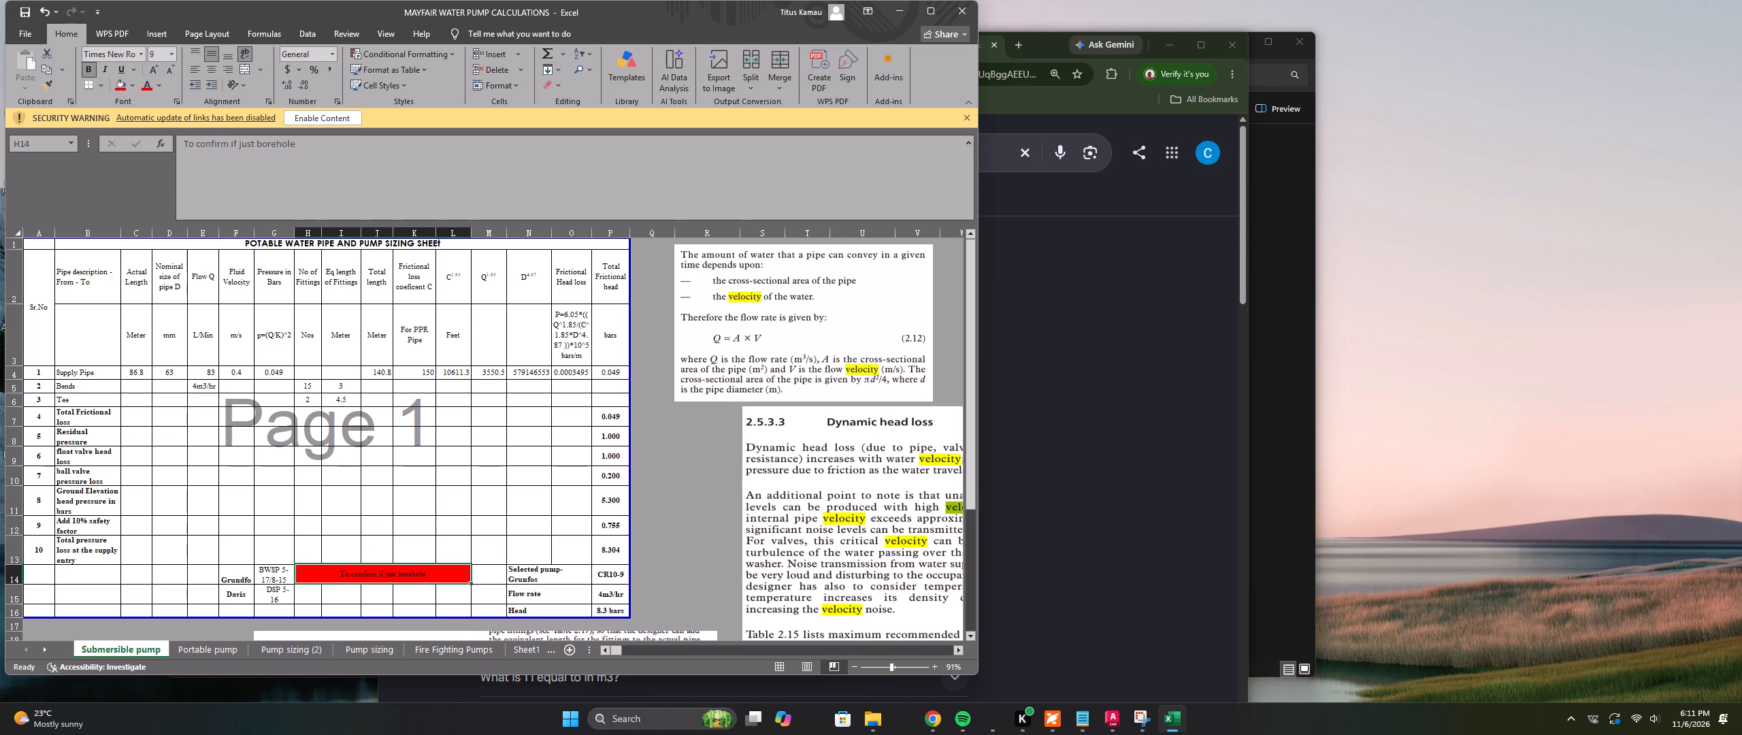
drag(471, 583, 471, 598)
click(472, 511)
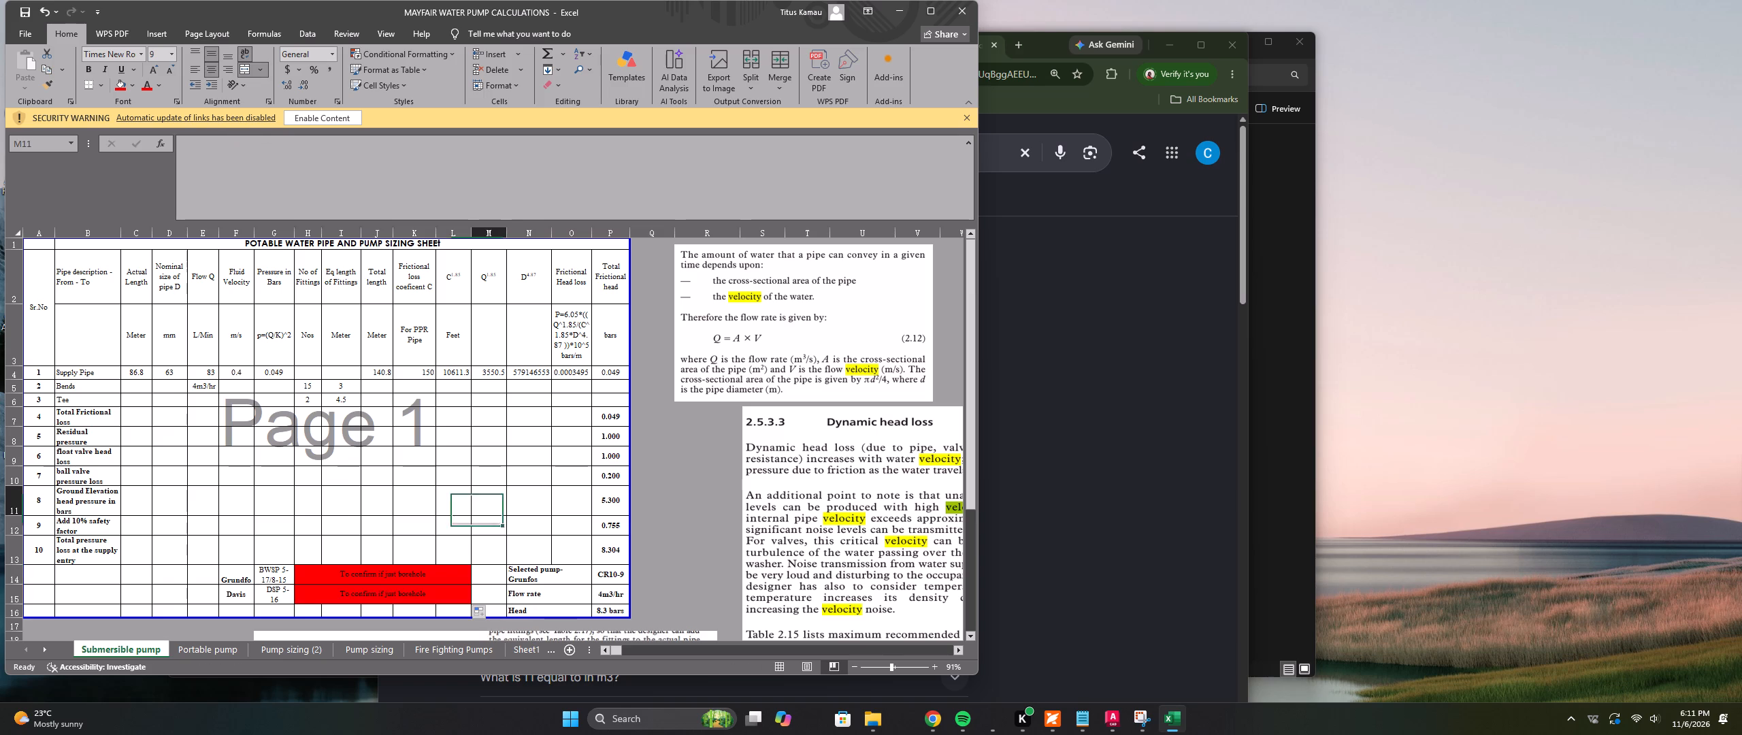
click(531, 459)
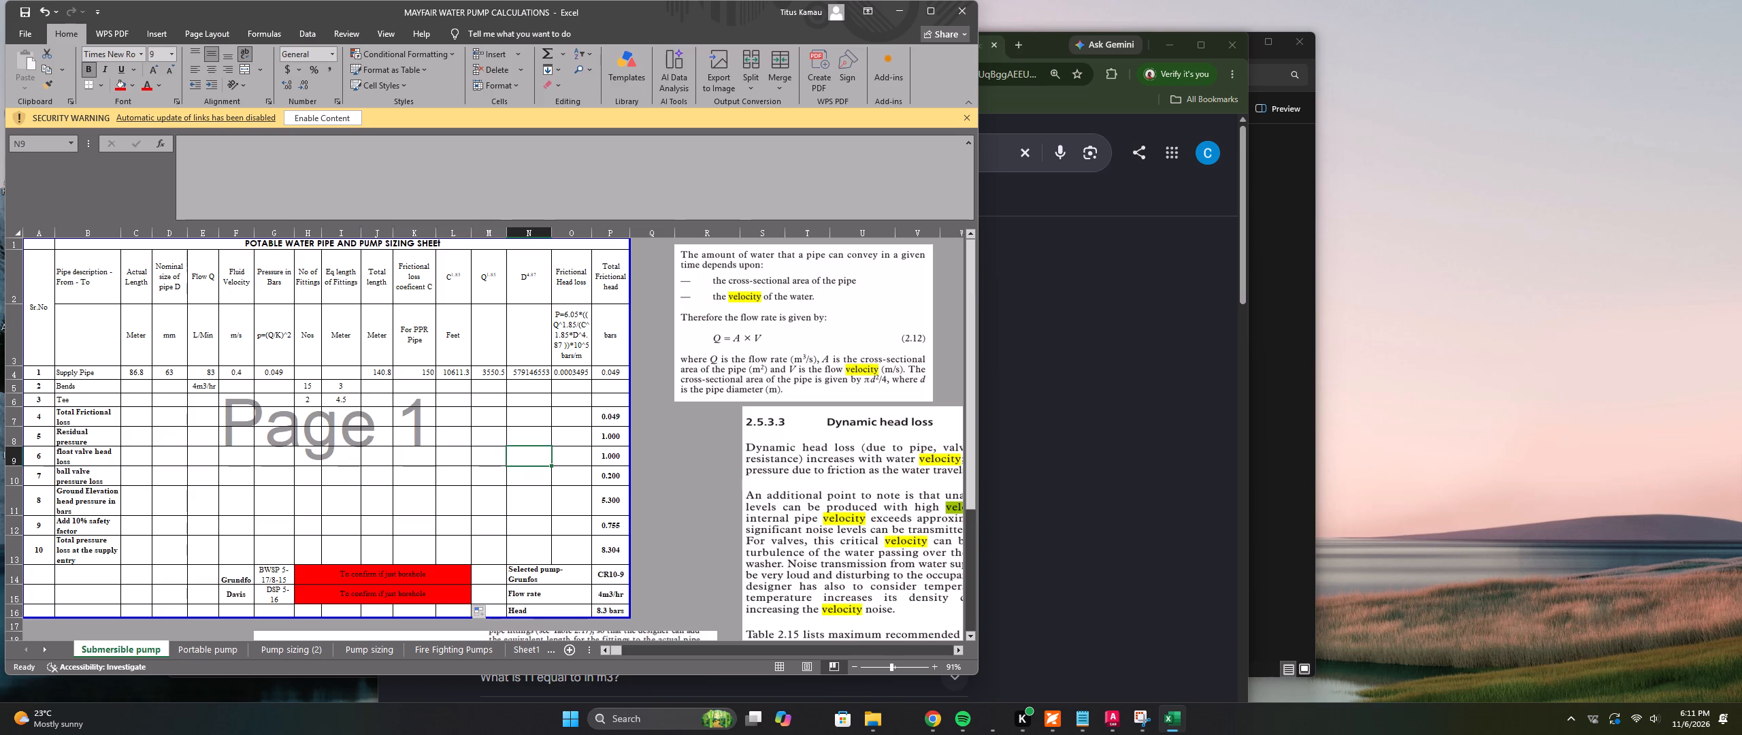
Save the pump calculations workbook.
key(ctrl+s)
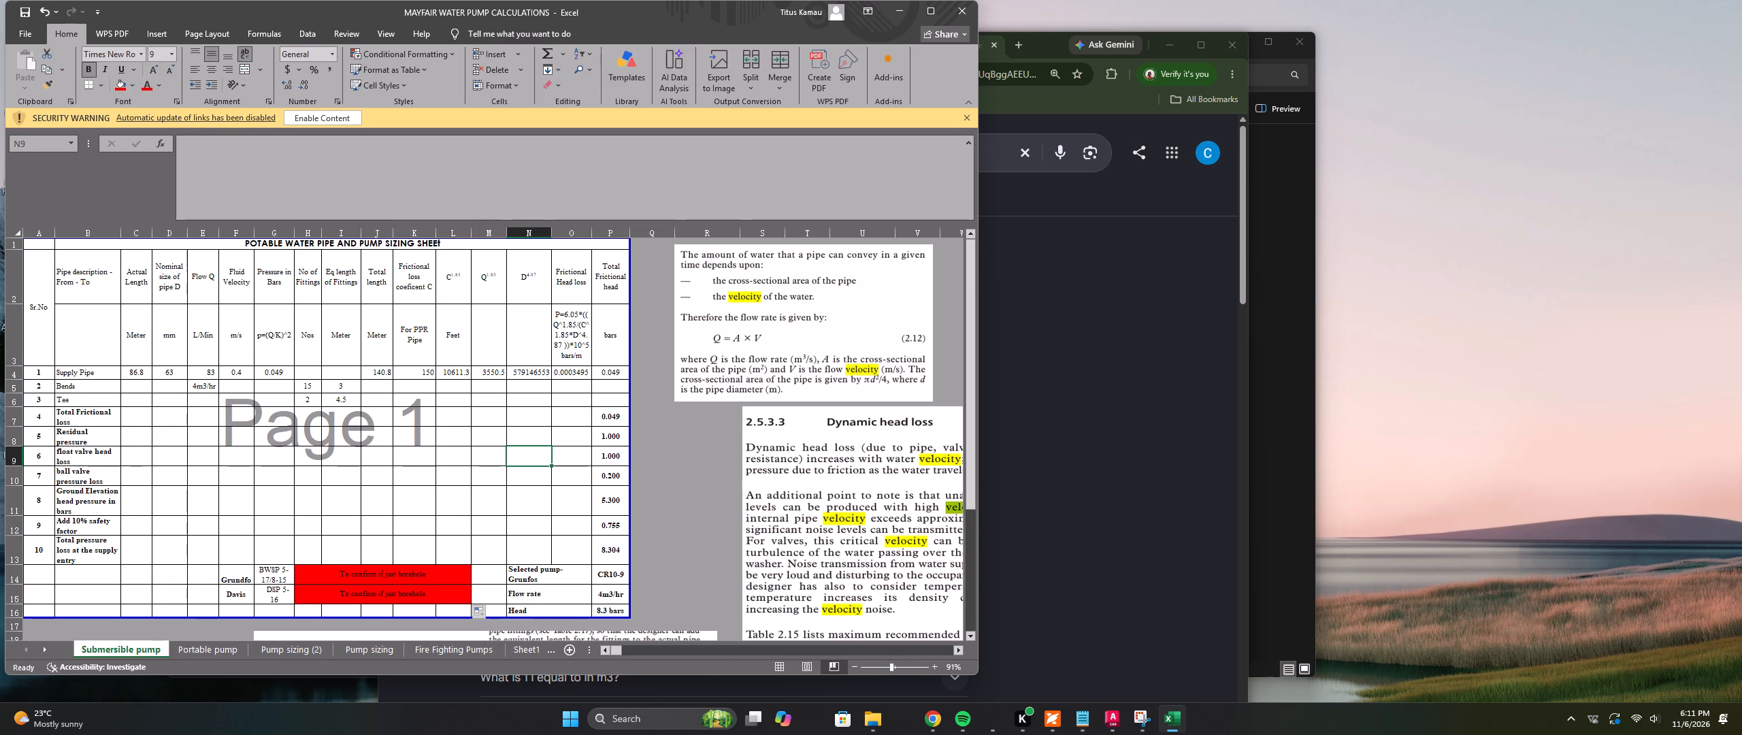
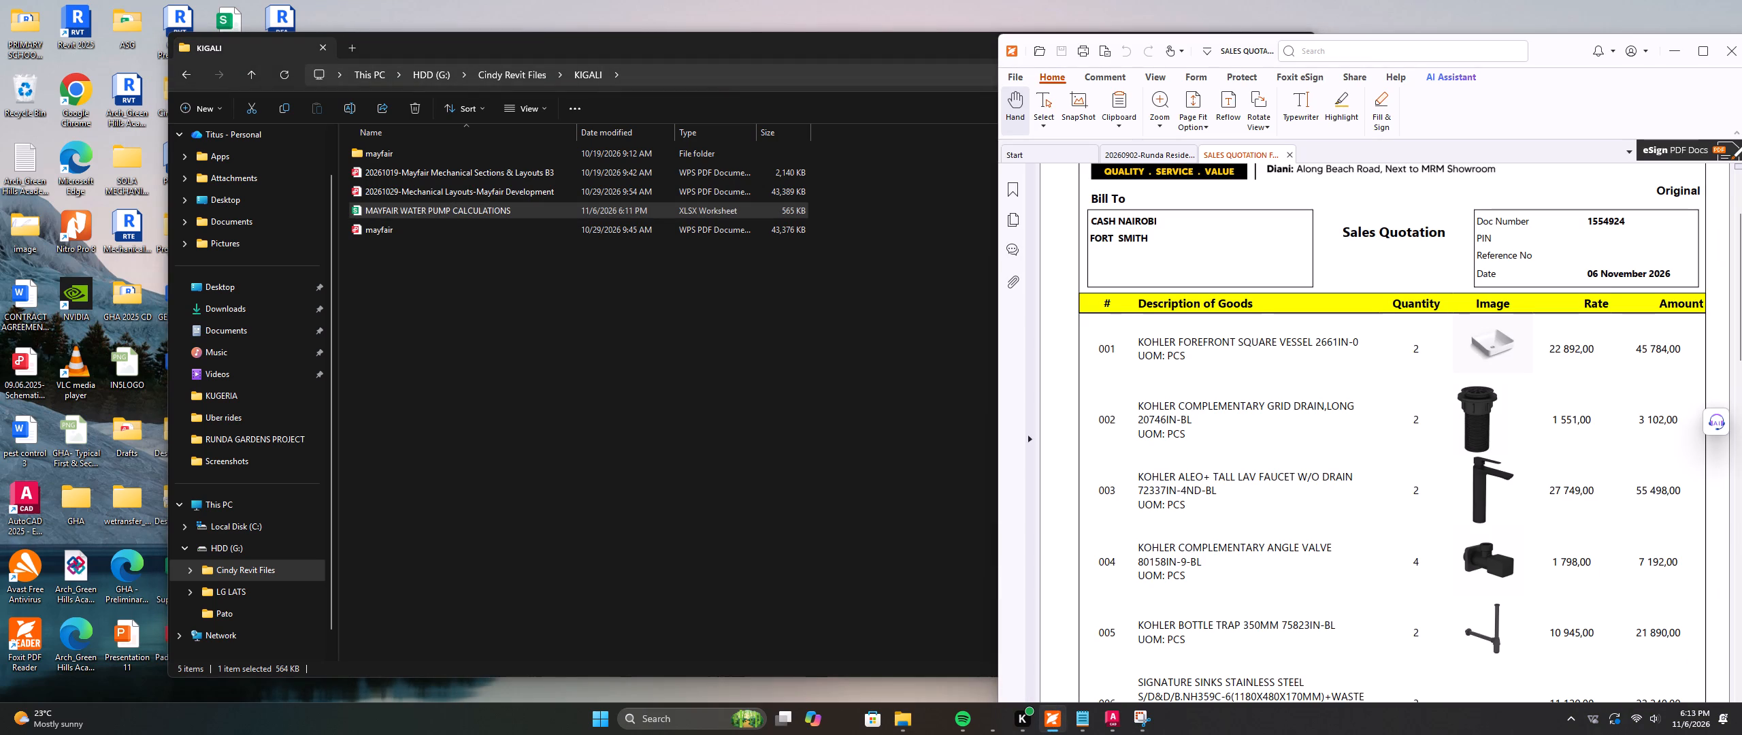
Close the PDF reader together with all of its open document tabs.
click(1730, 50)
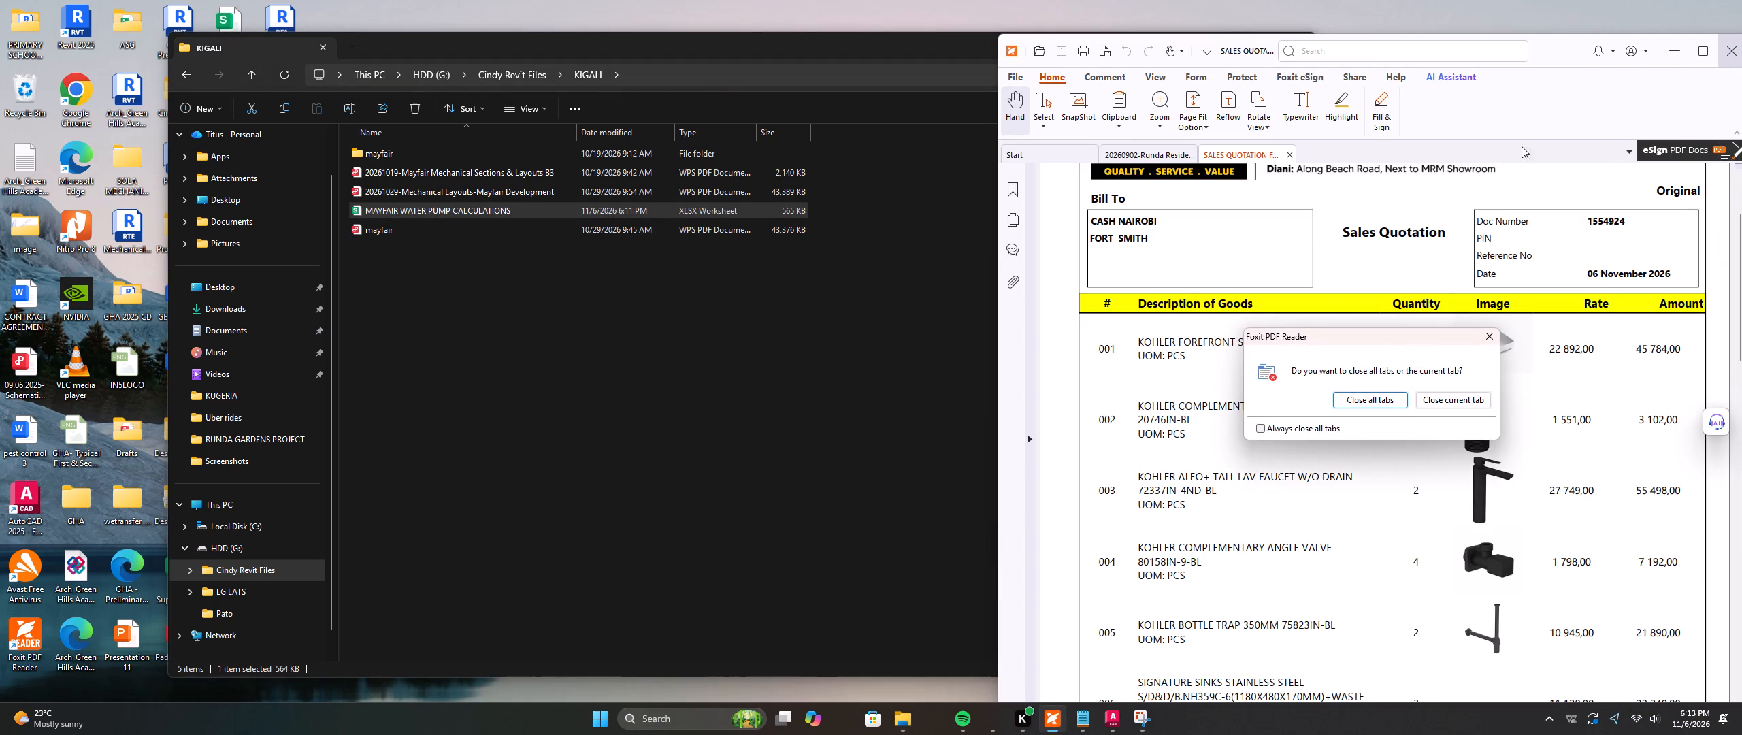
click(1394, 400)
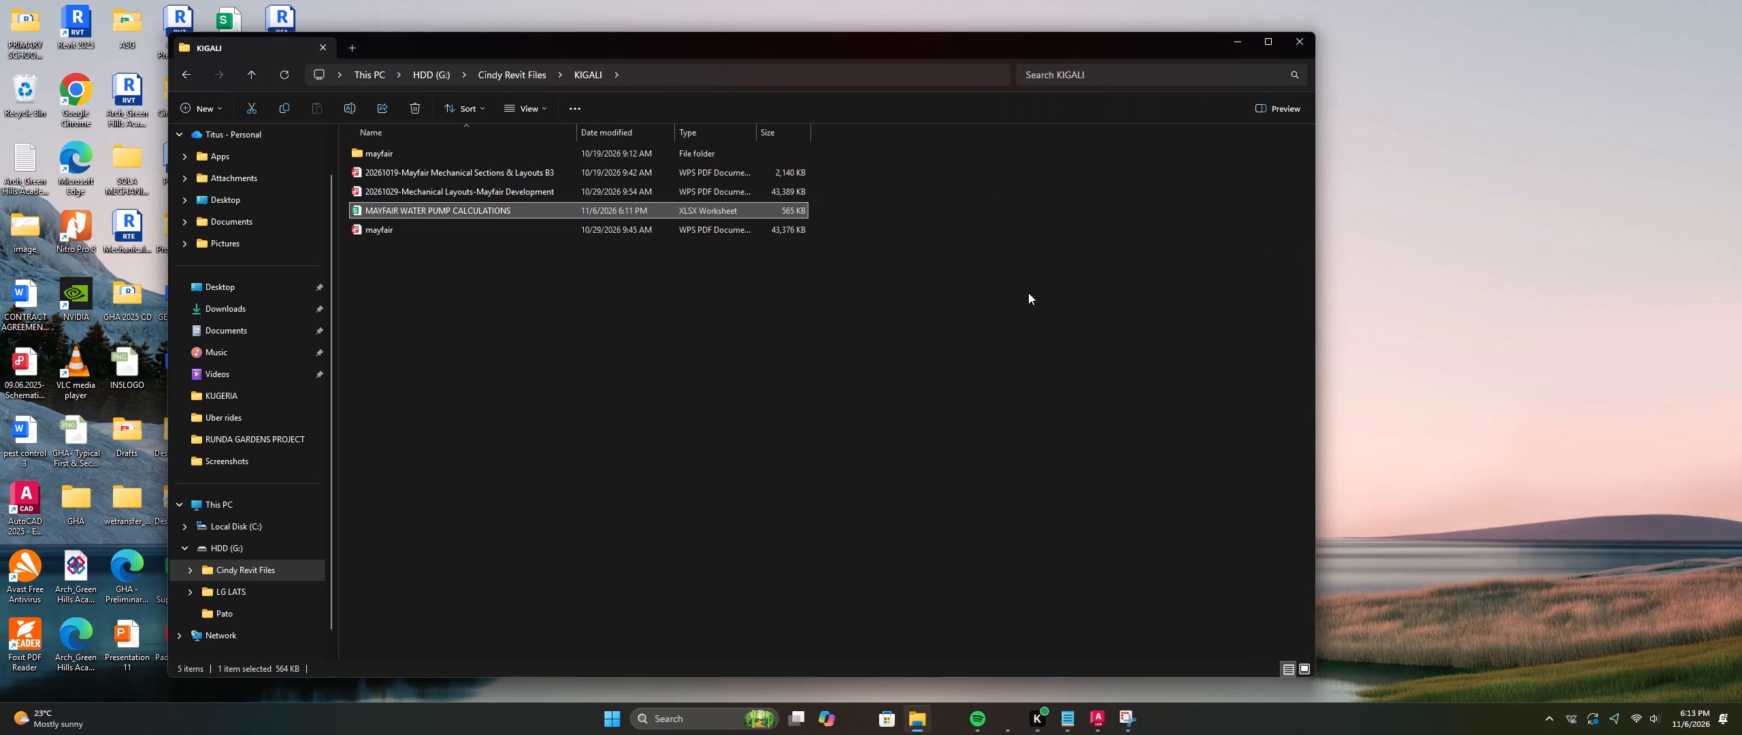
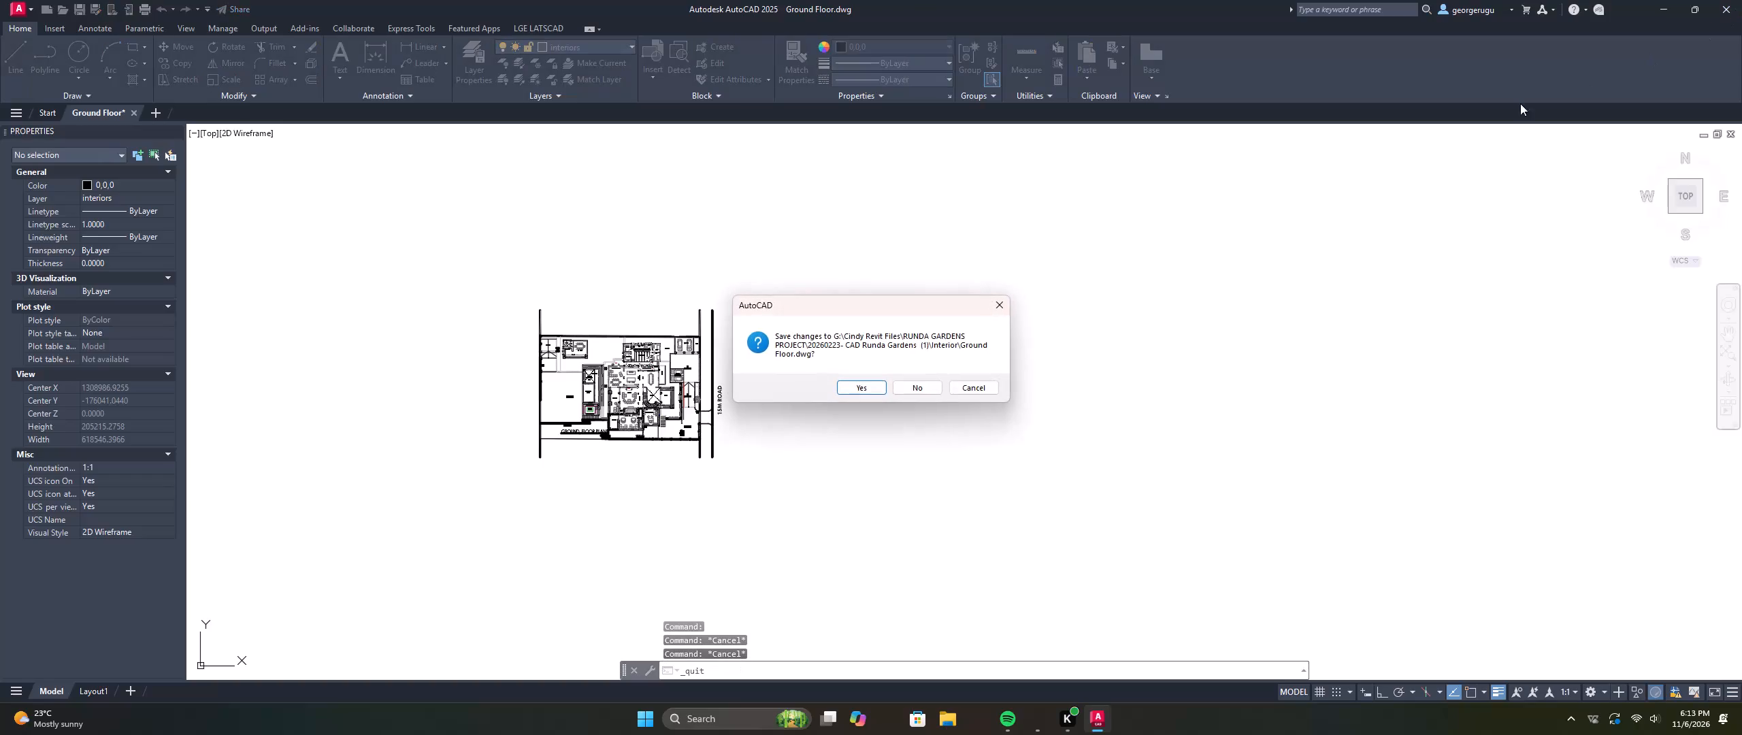
Discard the changes to the Ground Floor drawing and finish quitting AutoCAD.
click(909, 389)
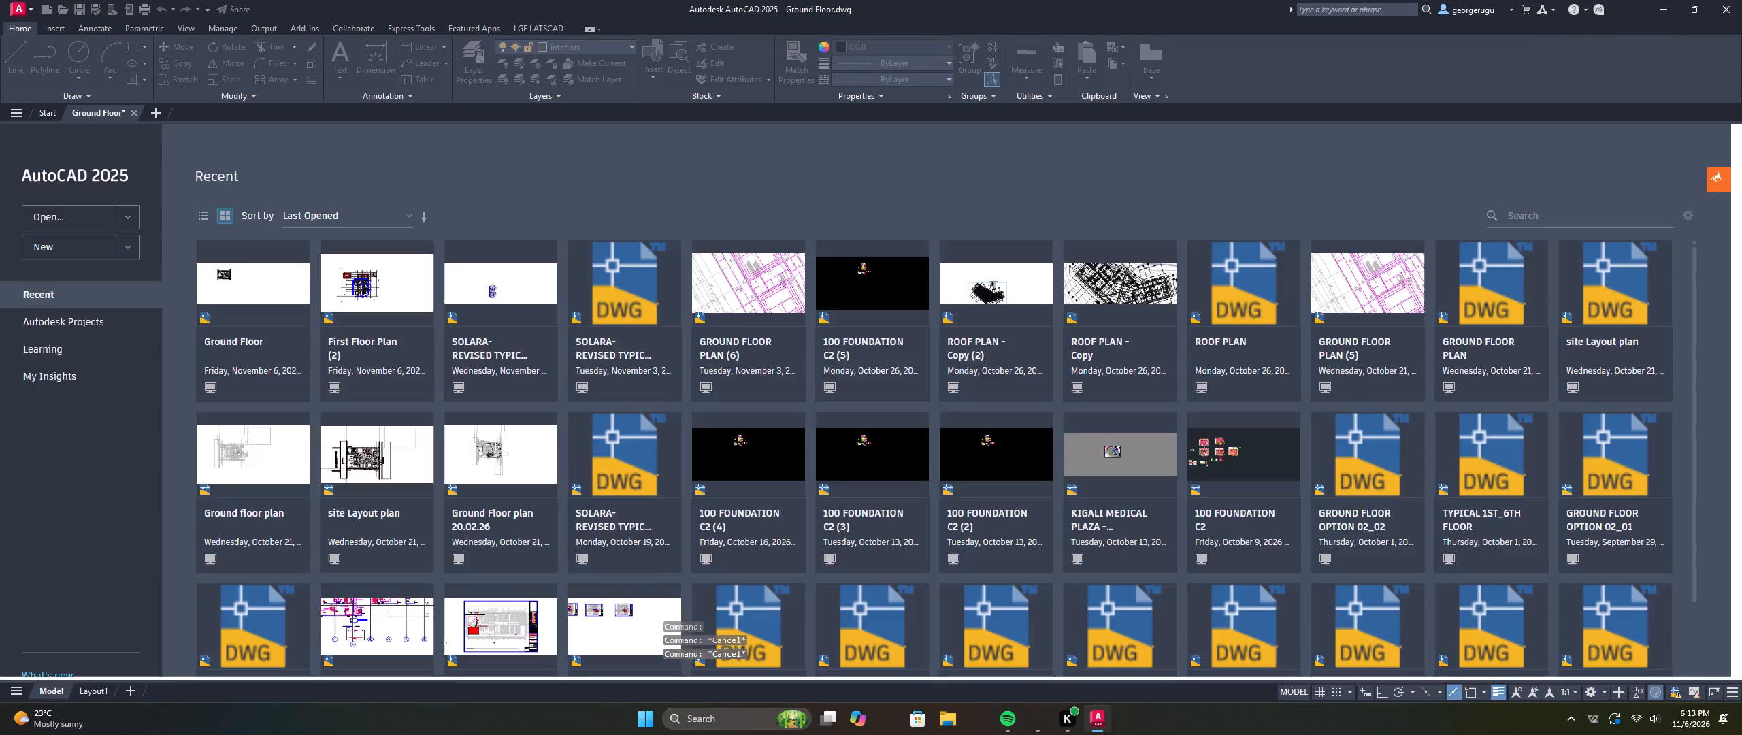